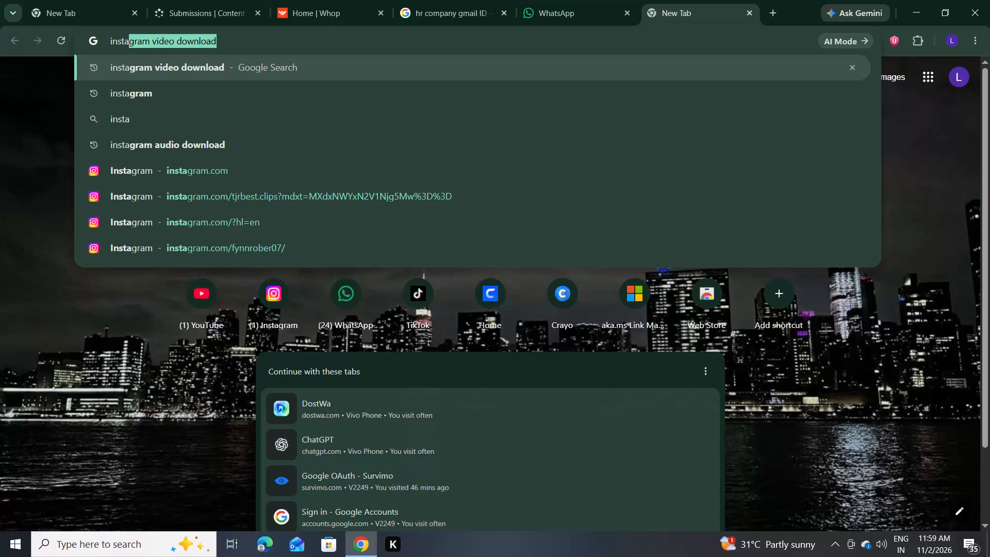
Accept the suggested completion so the search query reads "instagram video download".
click(700, 39)
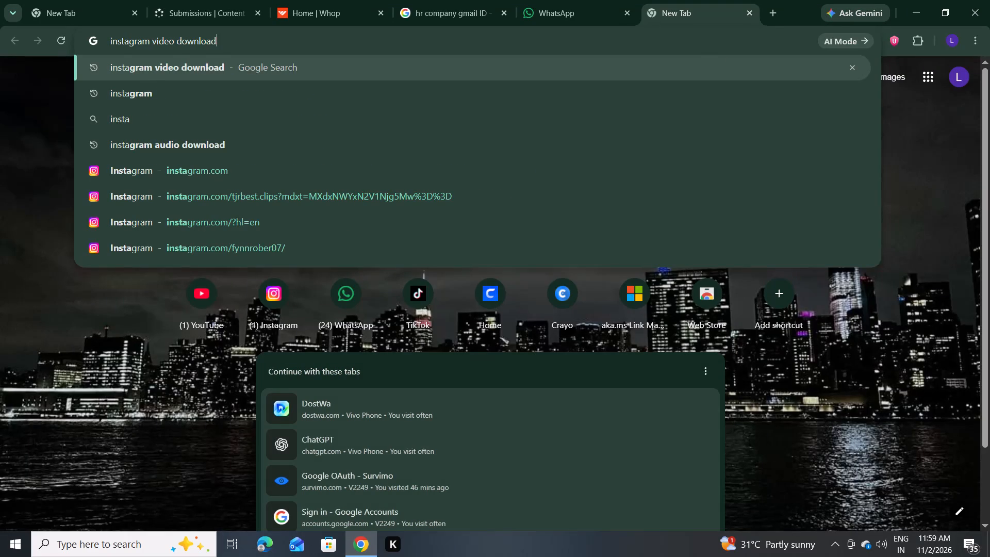
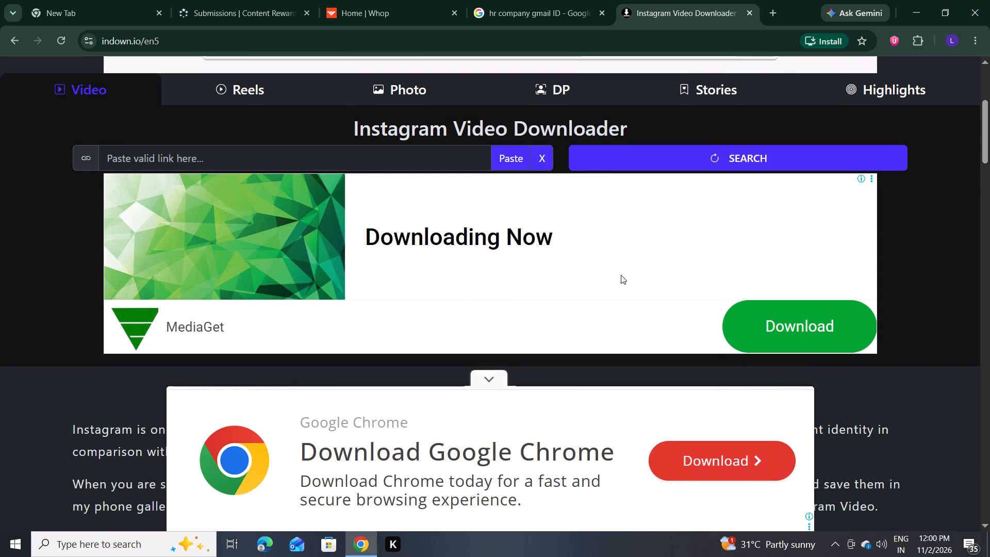
Paste the copied Instagram reel link into the Instagram Video Downloader and search for its video.
scroll(621, 275, up, 4)
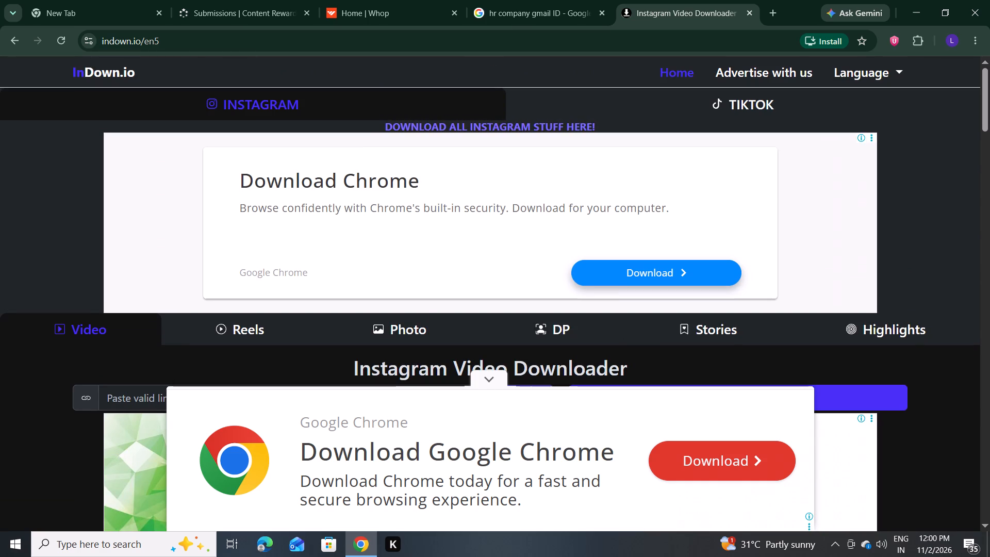
click(112, 398)
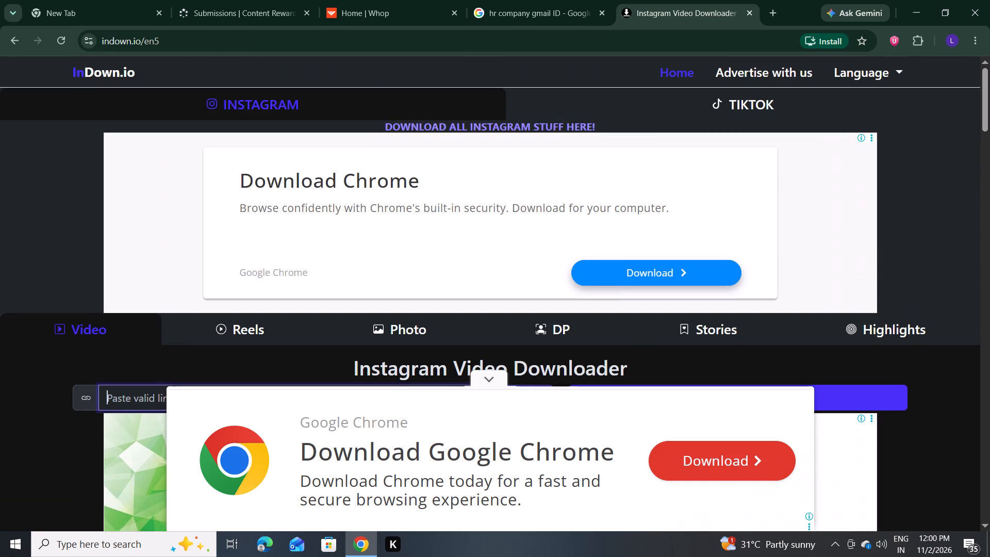
key(ctrl+v)
scroll(499, 310, down, 3)
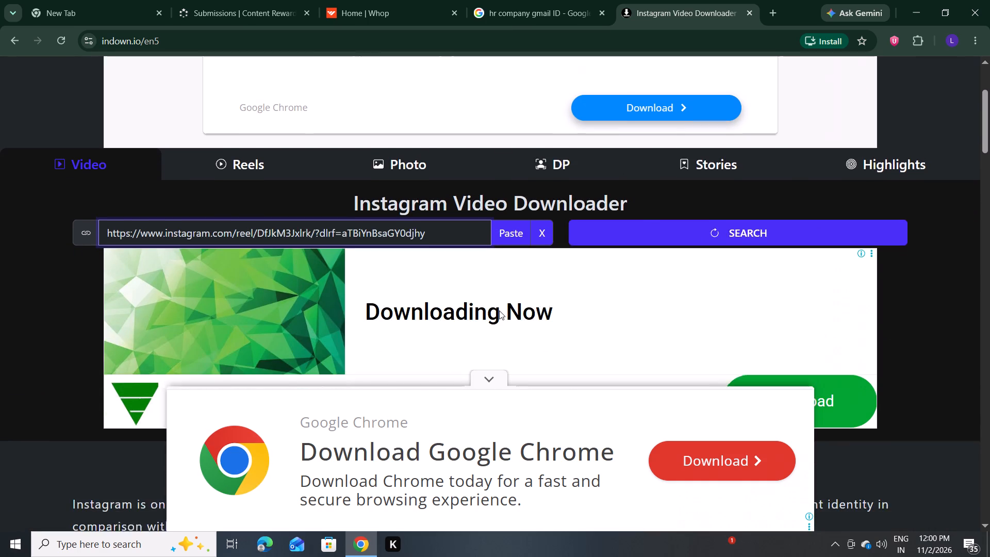
scroll(598, 177, down, 1)
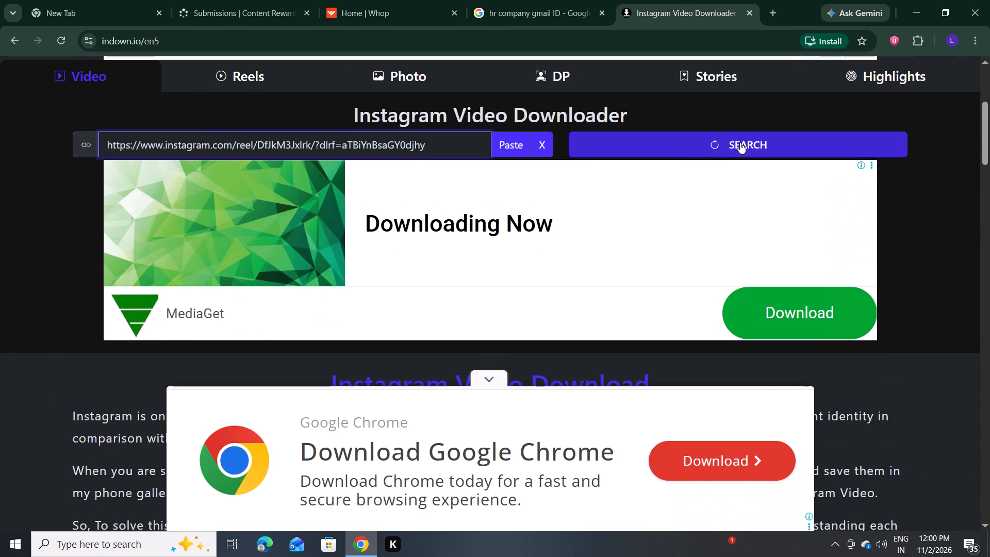
click(740, 142)
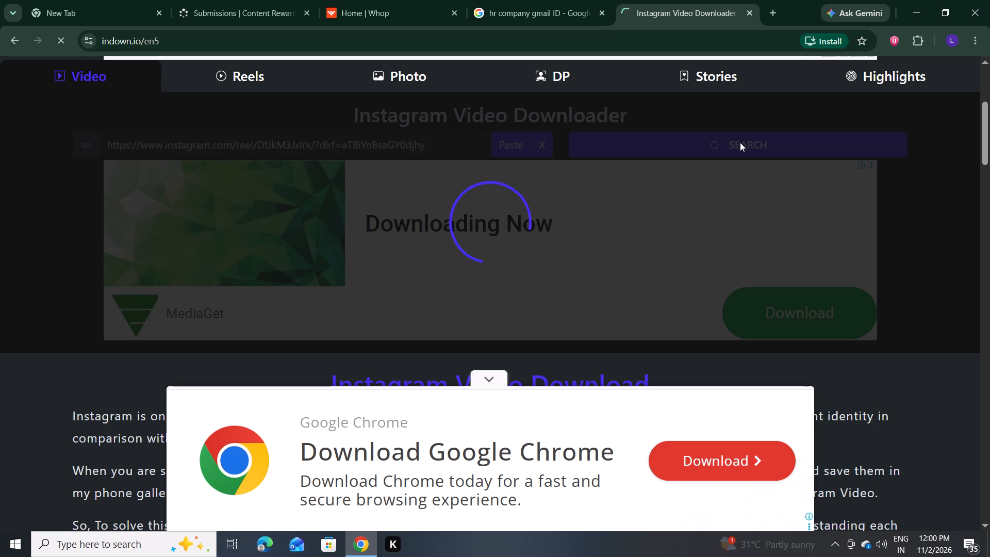
Download the retrieved reel video from Download Server 1, dismissing the full-page advertisement.
scroll(460, 278, down, 3)
scroll(509, 265, down, 1)
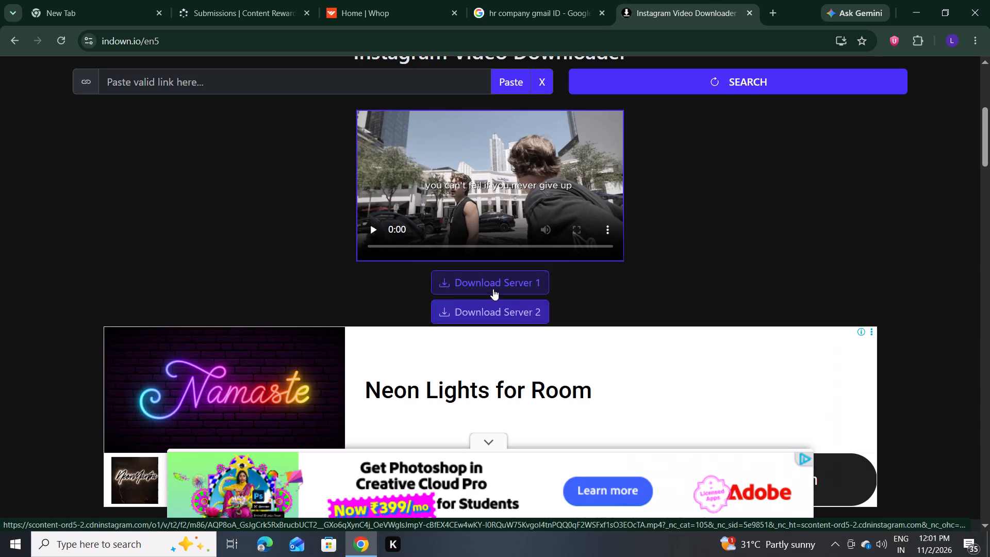
click(489, 280)
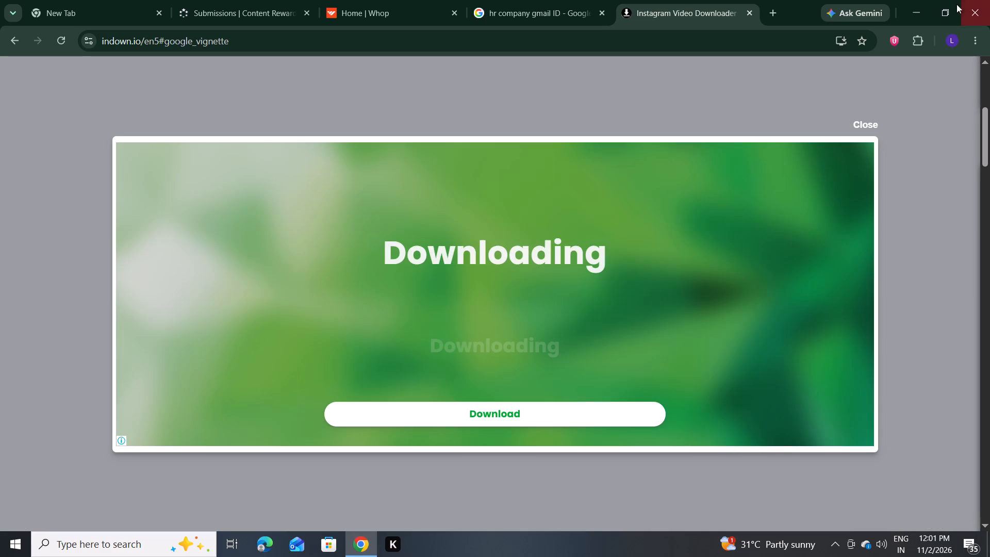
click(868, 126)
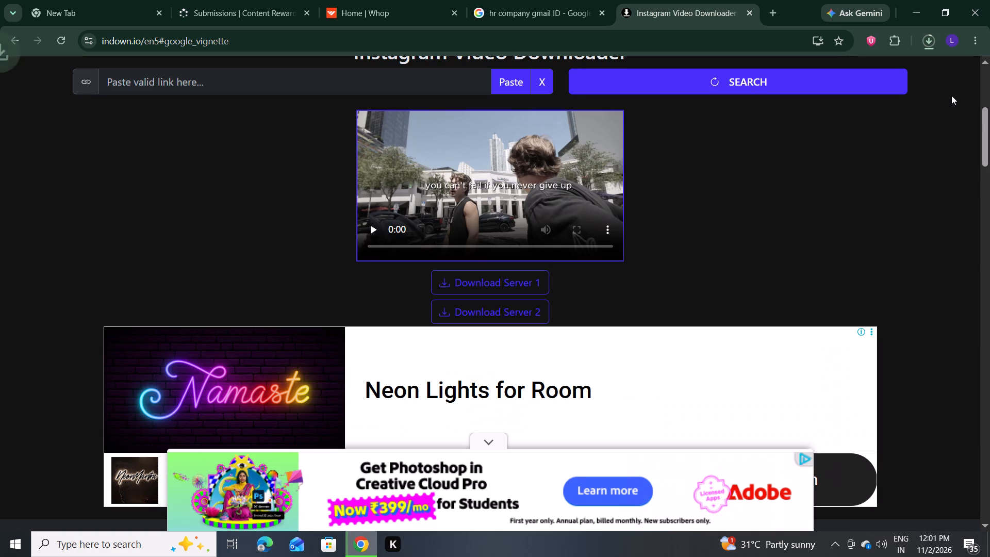
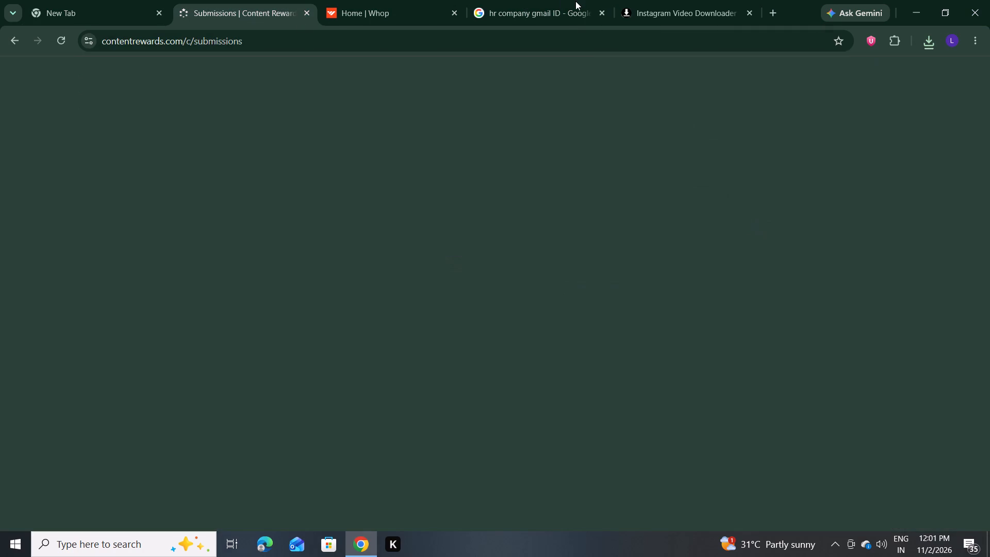
Close the Chrome browser window with all its open tabs.
scroll(492, 375, up, 5)
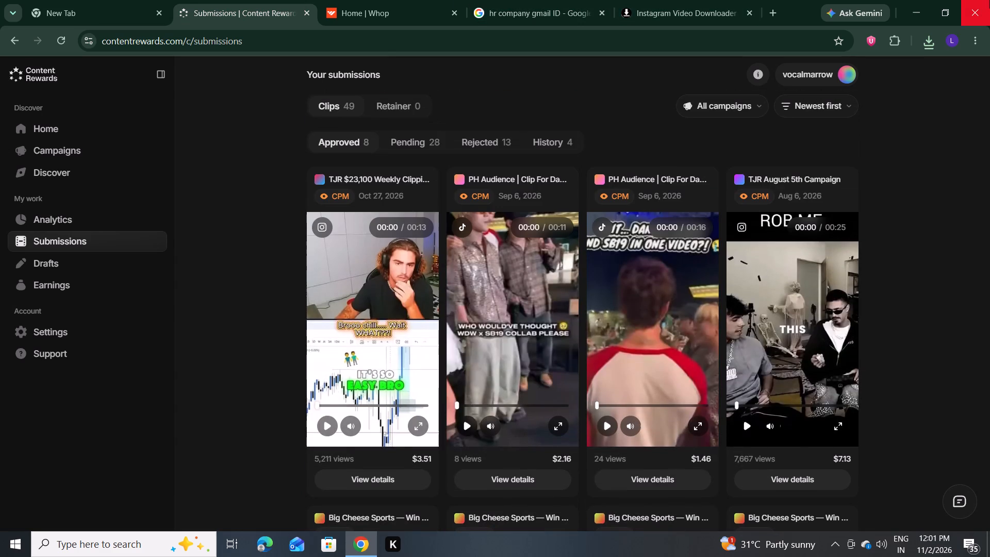
click(989, 0)
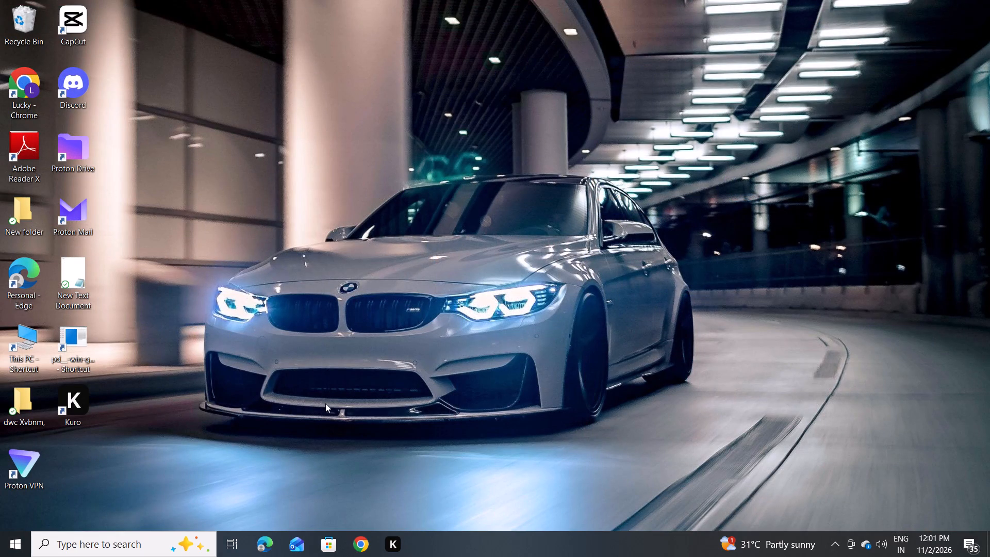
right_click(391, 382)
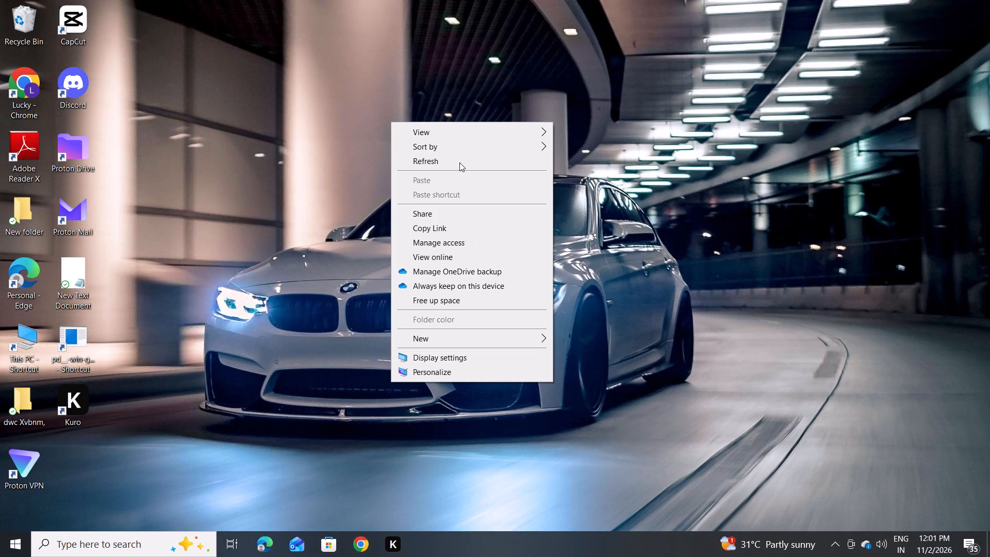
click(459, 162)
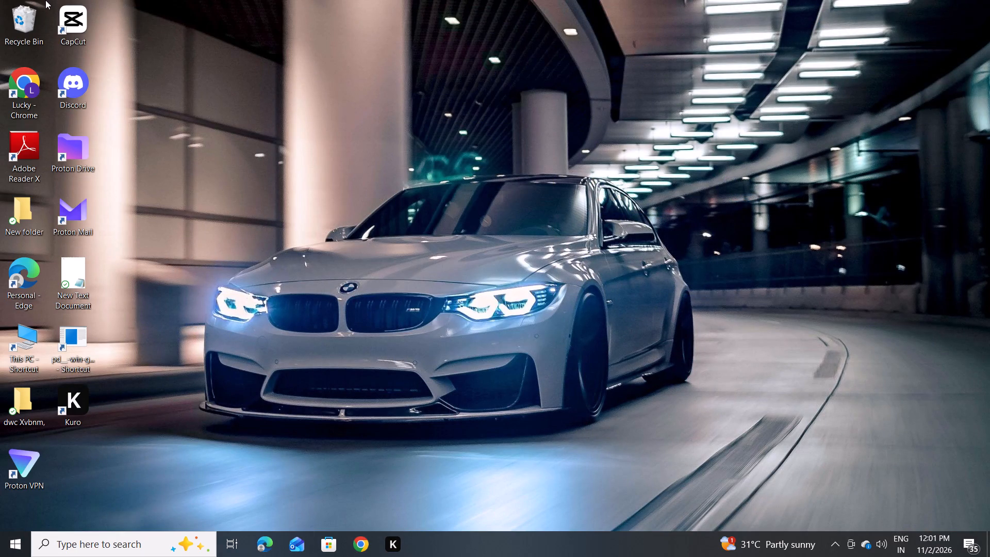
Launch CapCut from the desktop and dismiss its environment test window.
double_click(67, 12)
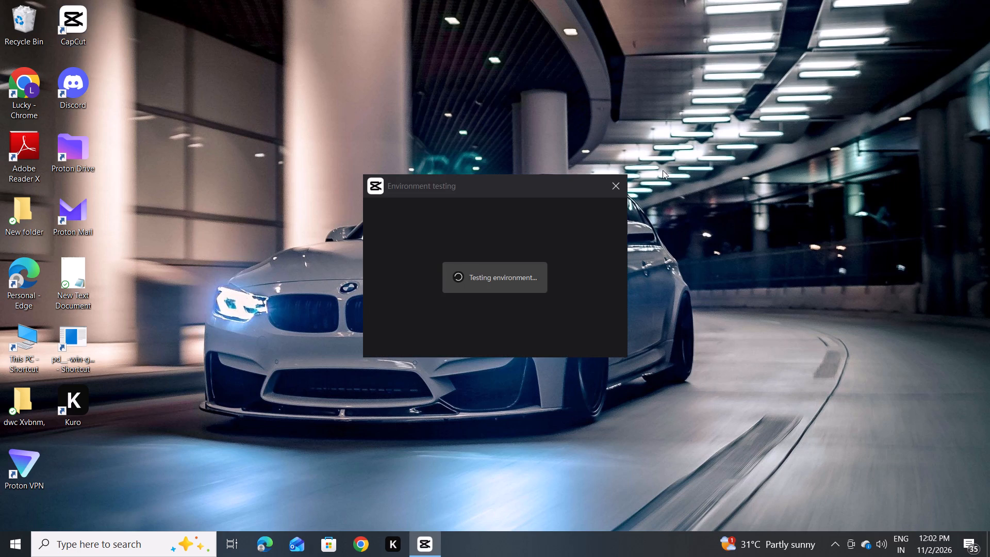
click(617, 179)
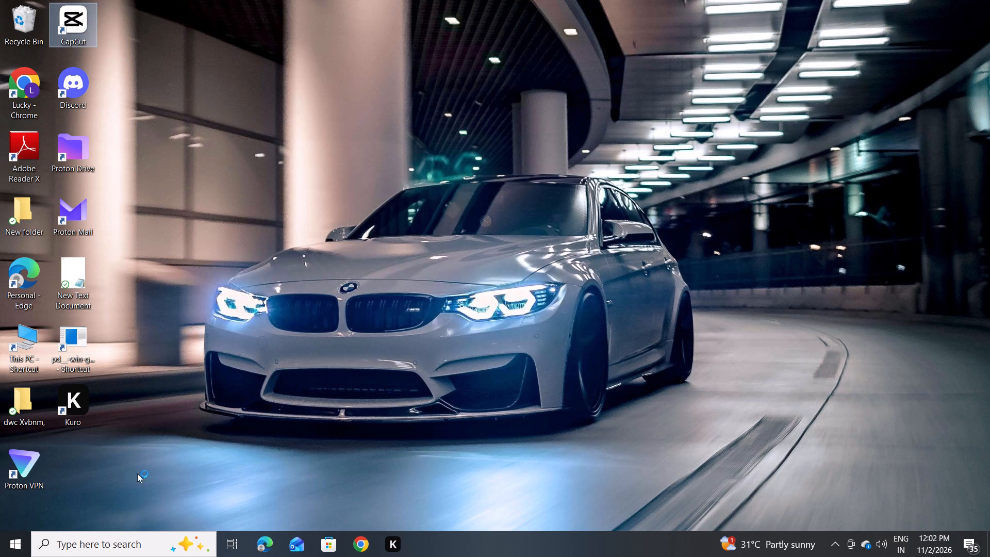
Open Proton VPN, connect to the fastest free server, and close its window.
click(3, 460)
drag(3, 460, 525, 0)
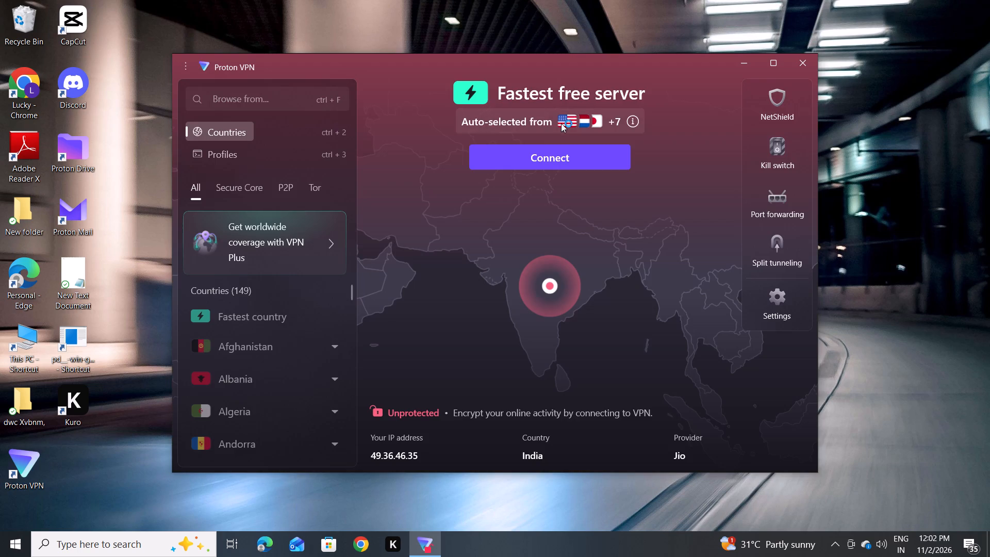
click(551, 153)
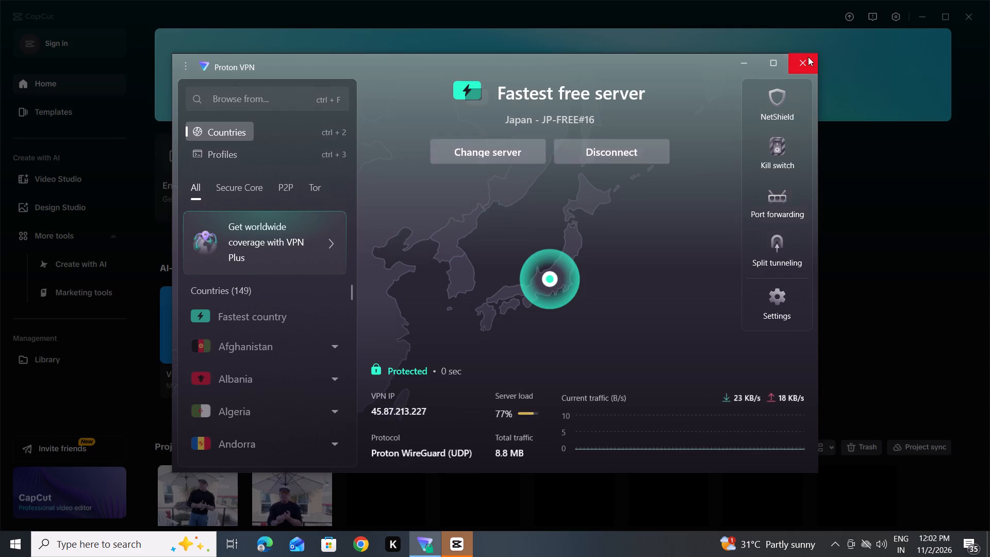
click(808, 57)
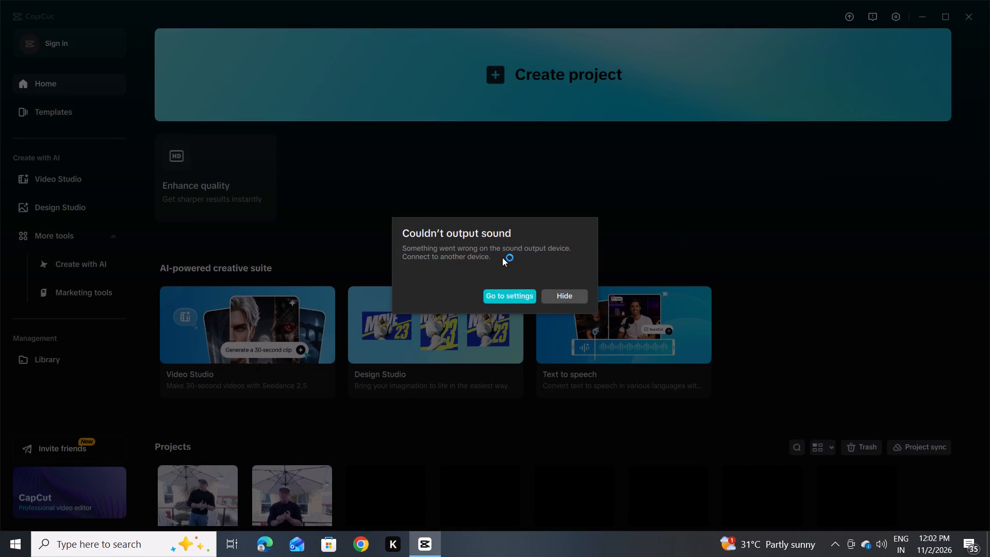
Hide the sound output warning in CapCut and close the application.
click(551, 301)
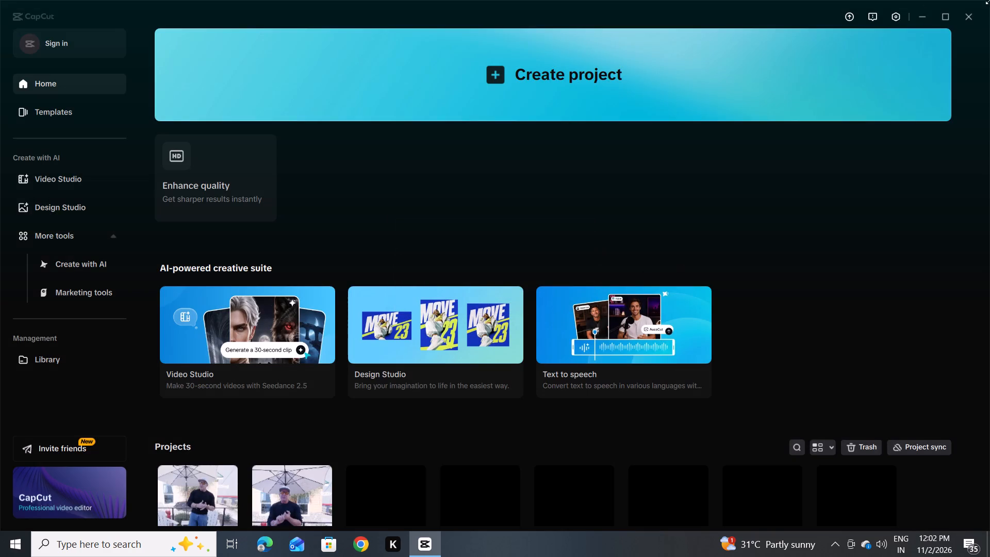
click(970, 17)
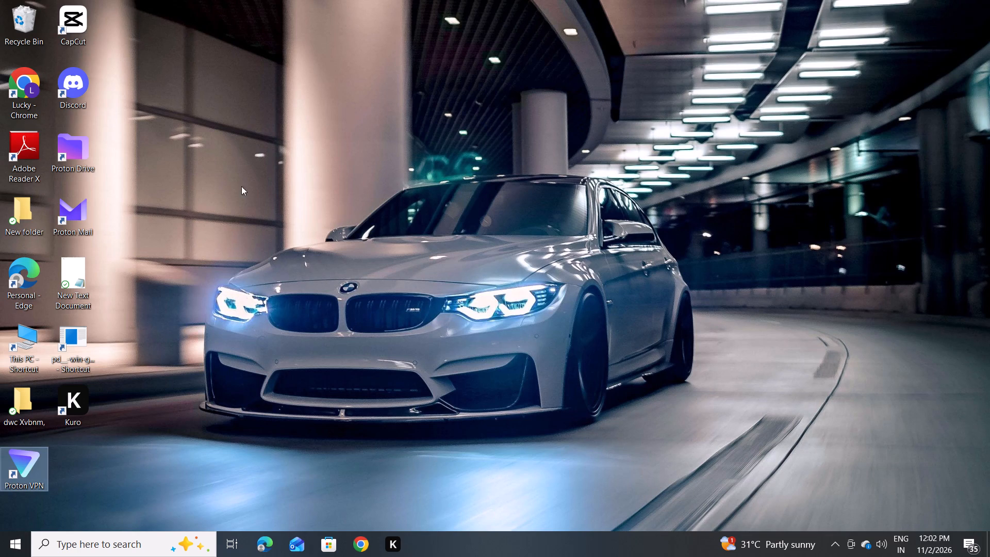
Launch CapCut again from the desktop and confirm its environment test result.
double_click(72, 27)
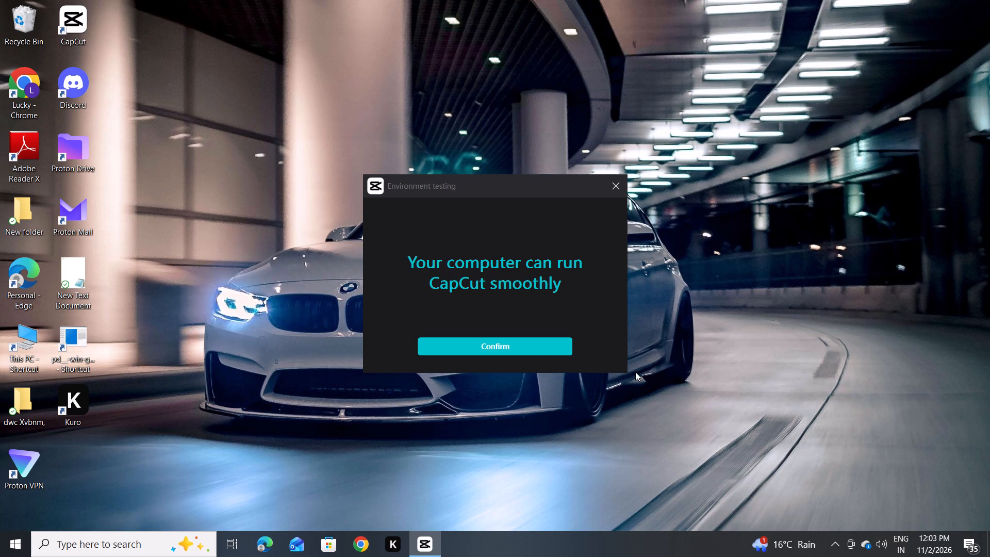
click(530, 348)
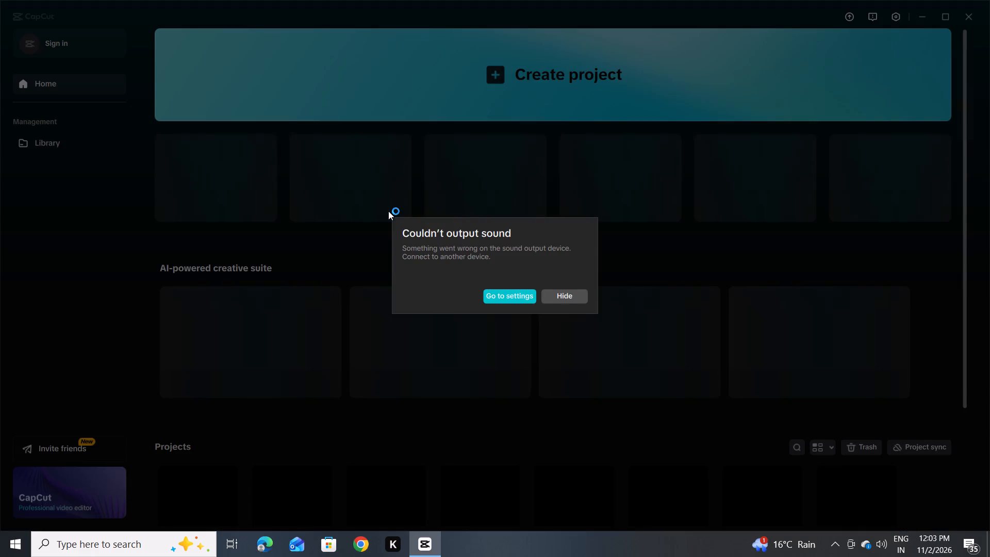
Open the performance settings from the sound output warning and save them as they are.
click(521, 288)
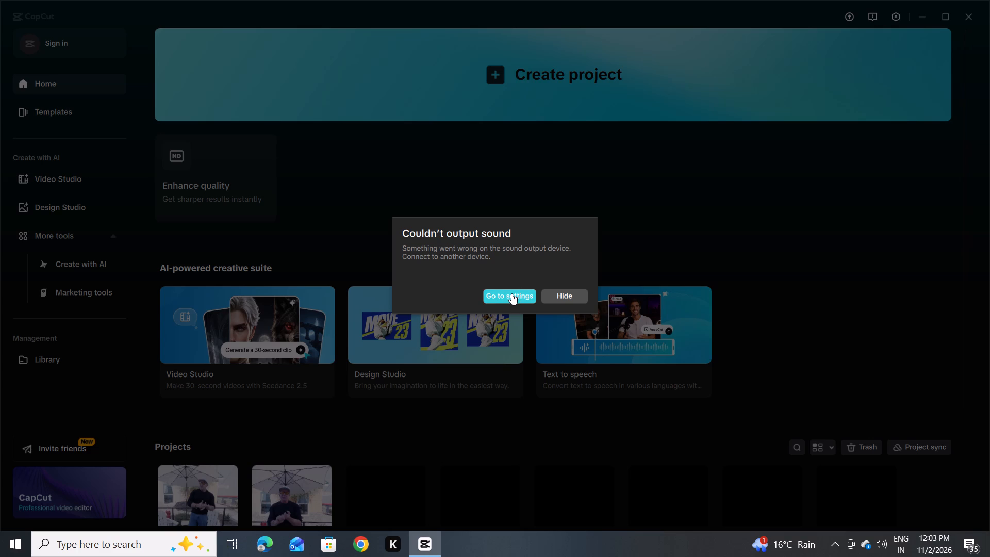
click(511, 293)
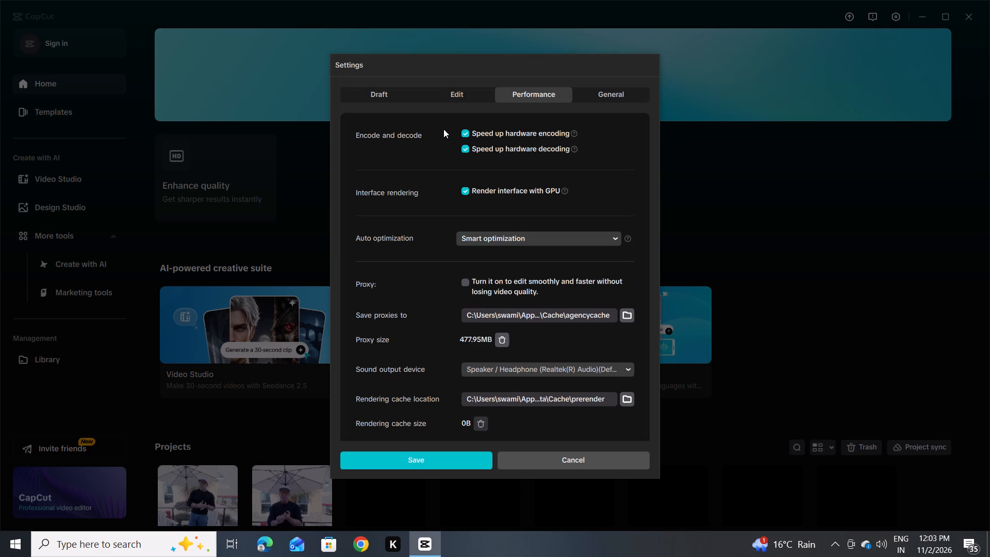
click(405, 458)
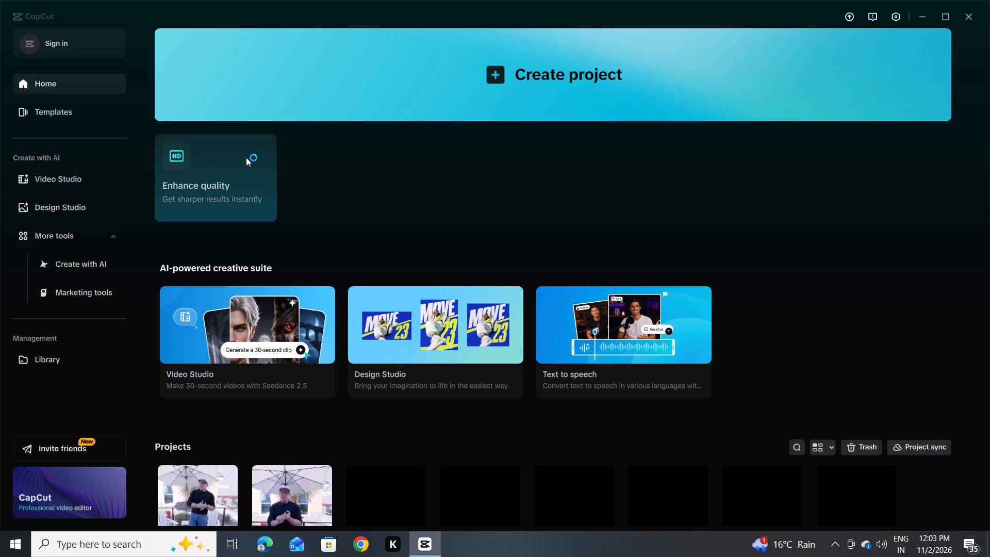
Create a new project and import today's 11-second video, AQP8oA_GsJgCrk5RxBrucbUCT2…, from the Downloads folder.
click(309, 91)
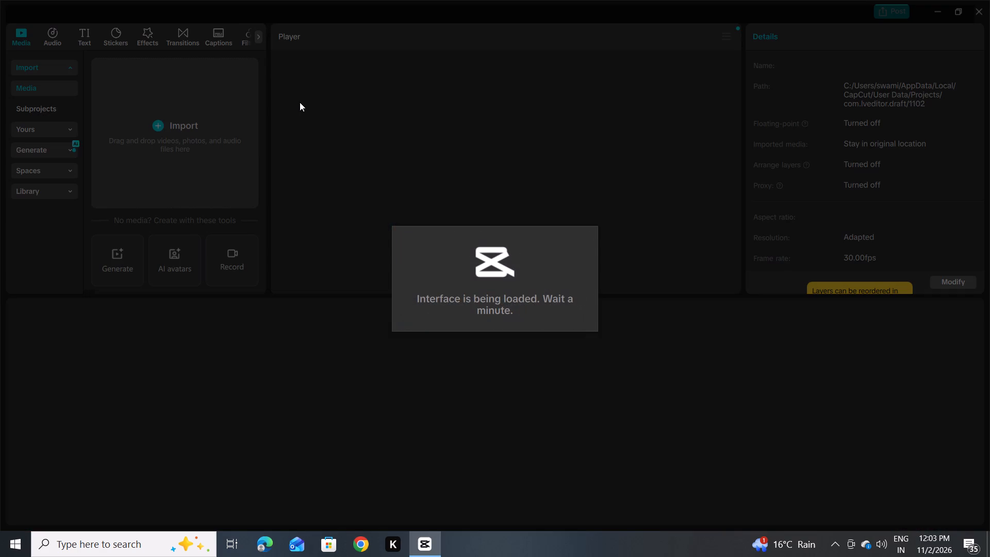
click(210, 173)
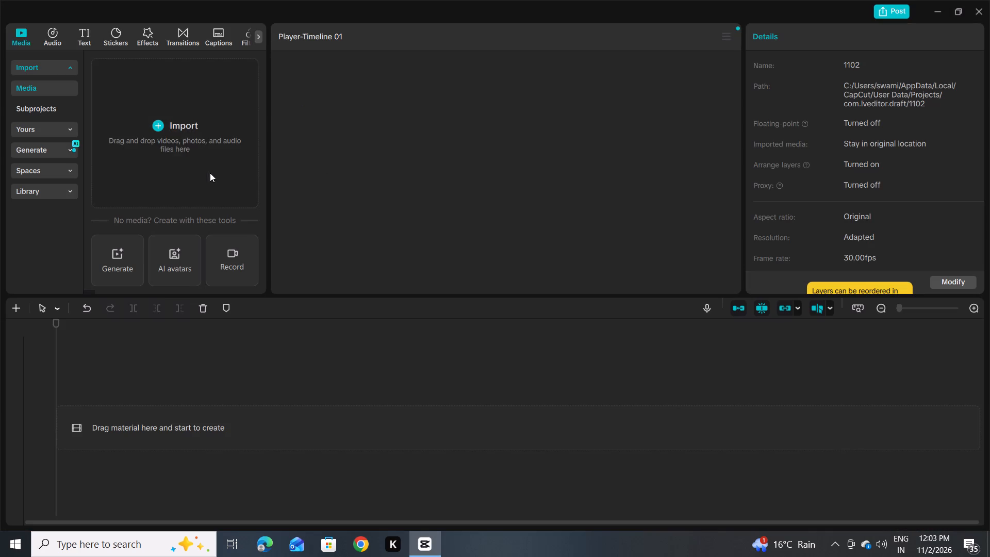
click(170, 141)
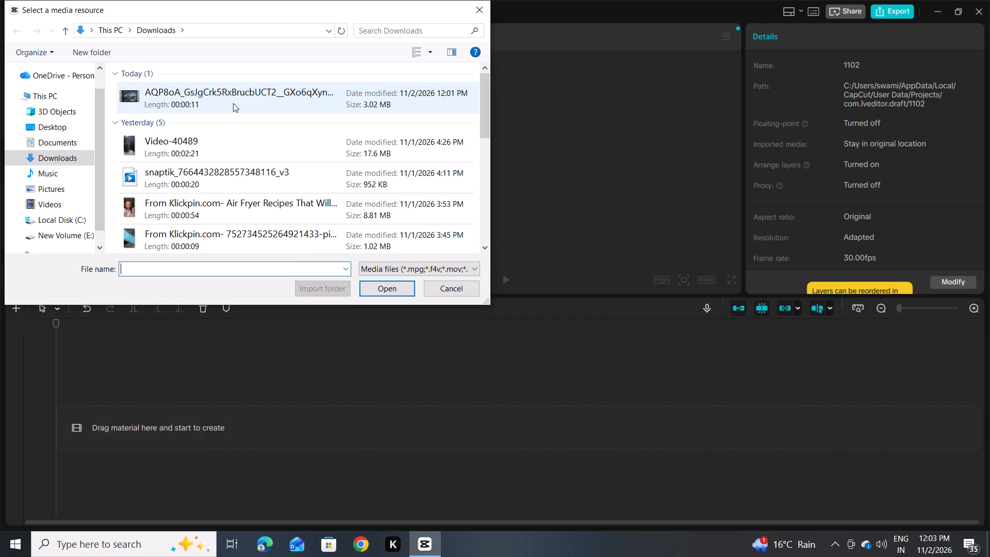
click(229, 100)
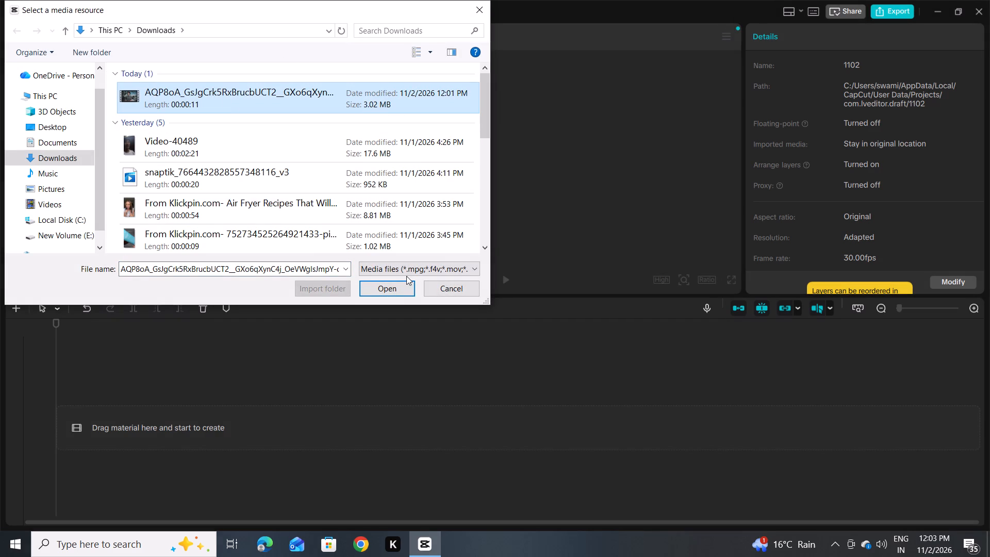
click(397, 291)
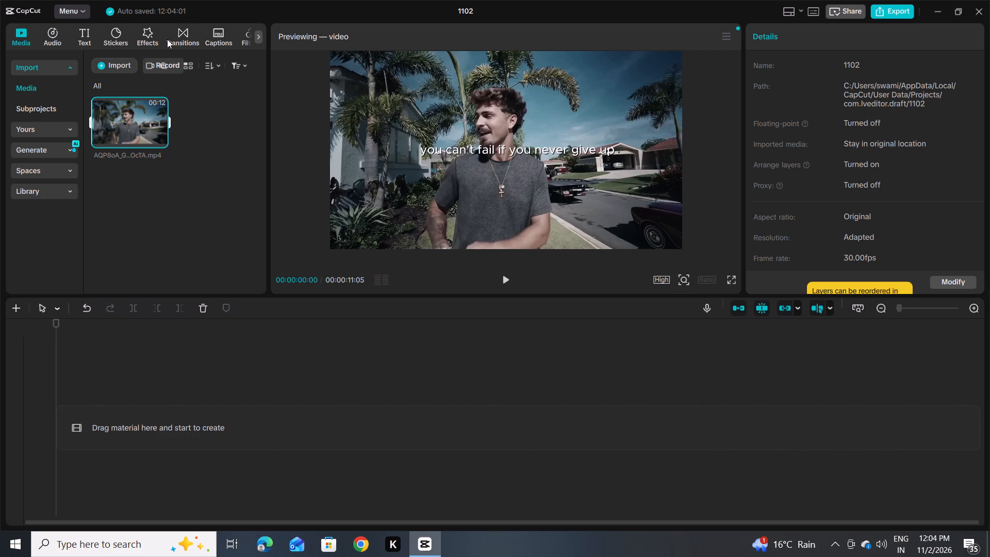
Play the imported clip in the player up to about 6 seconds, pause it, and examine the frame at different magnifications.
scroll(162, 39, left, 4)
click(506, 283)
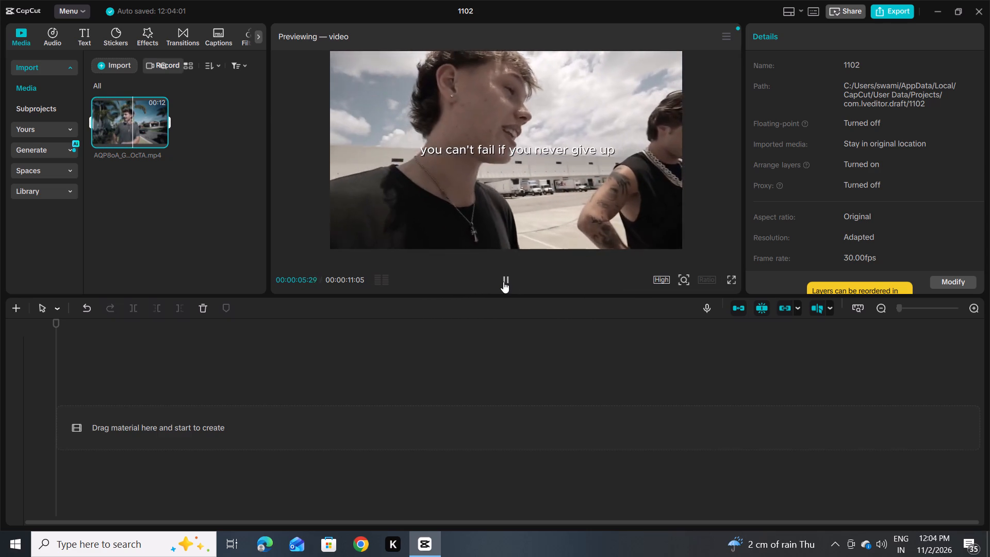
click(503, 282)
scroll(488, 219, up, 3)
ctrl+scroll(488, 219, down, 4)
ctrl+scroll(488, 219, up, 1)
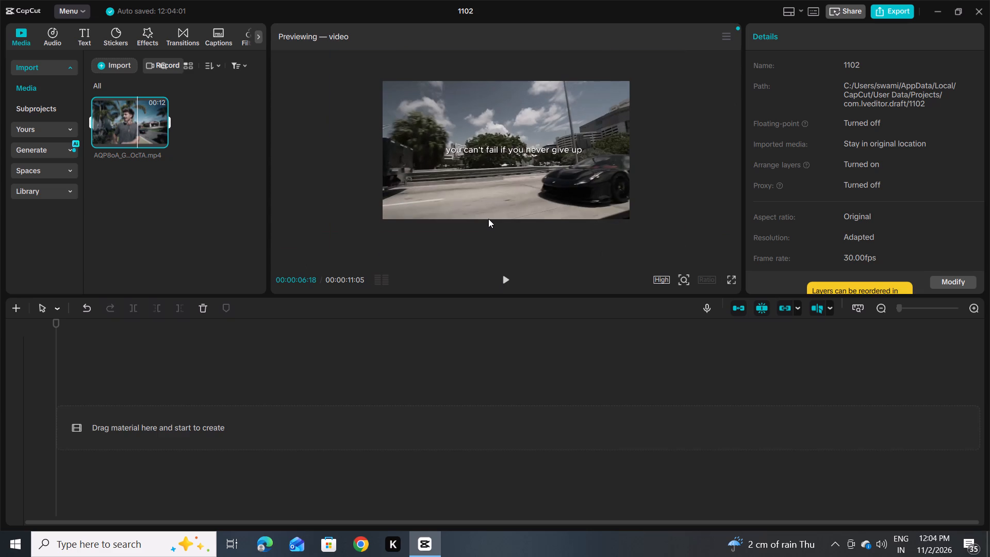
ctrl+scroll(488, 219, up, 2)
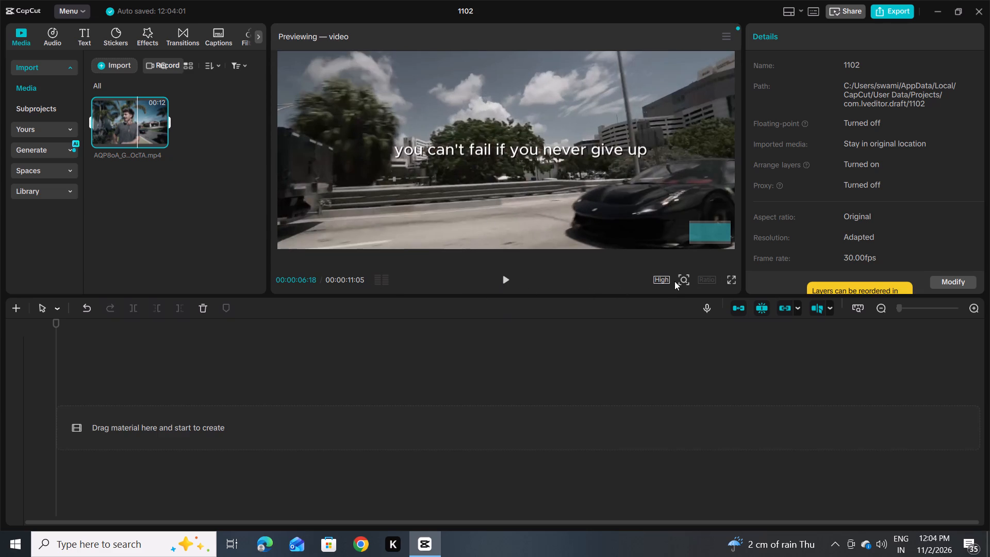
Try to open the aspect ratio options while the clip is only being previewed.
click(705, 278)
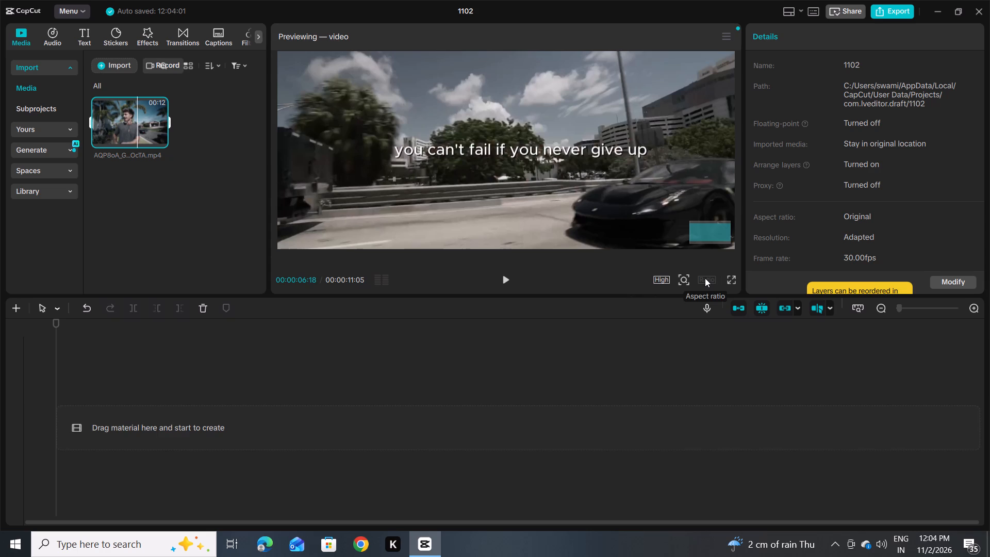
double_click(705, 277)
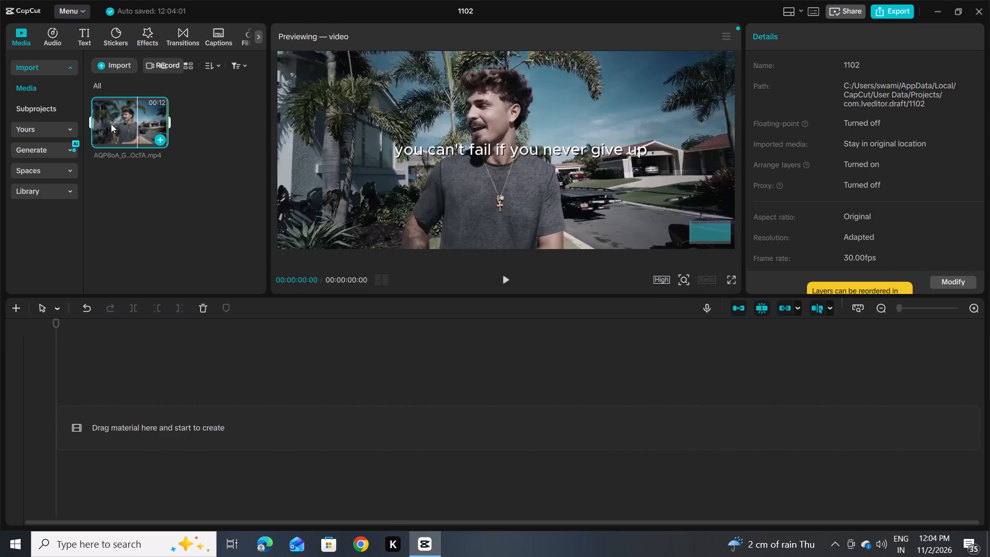
Add the imported video to the start of the empty timeline.
click(124, 126)
click(124, 126)
drag(124, 126, 167, 354)
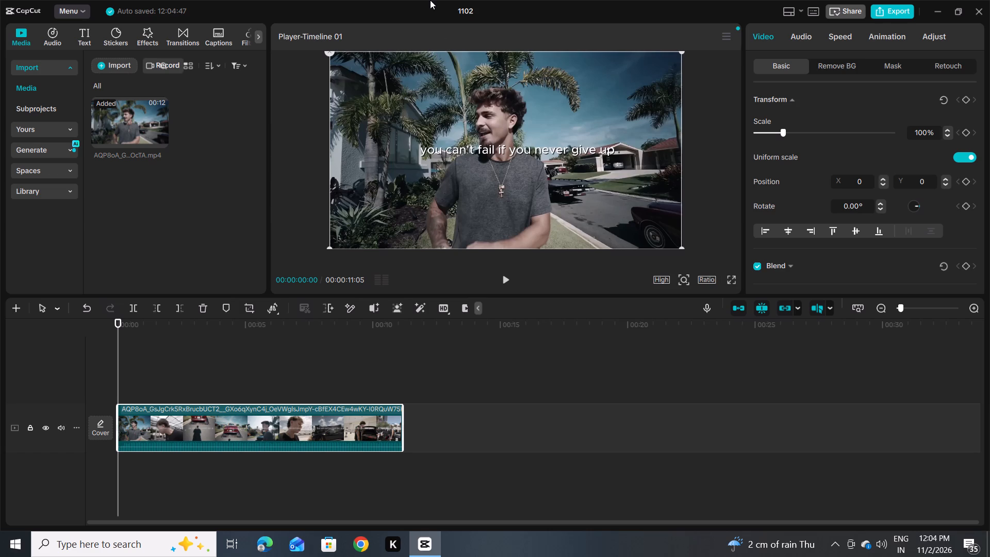
Detach the player into a floating window over the workspace and deselect the clip.
scroll(445, 105, up, 1)
scroll(445, 105, left, 1)
click(445, 105)
drag(682, 48, 598, 93)
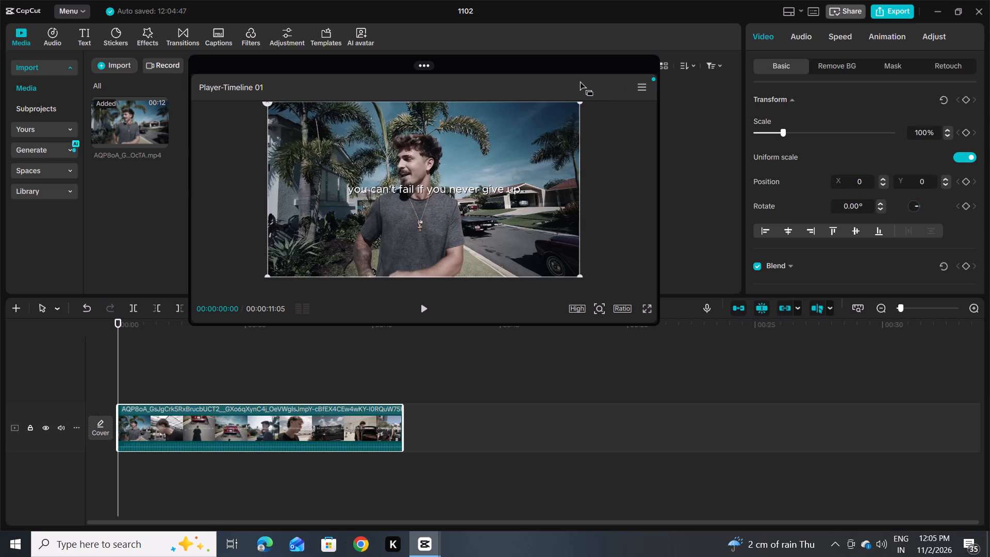
double_click(445, 149)
double_click(589, 136)
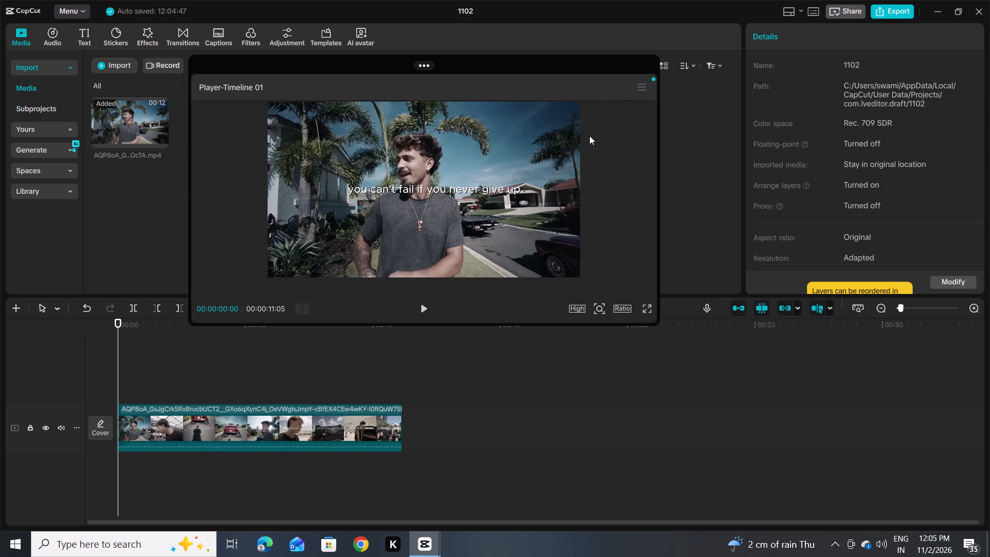
Set the project's aspect ratio to 16:9.
click(620, 312)
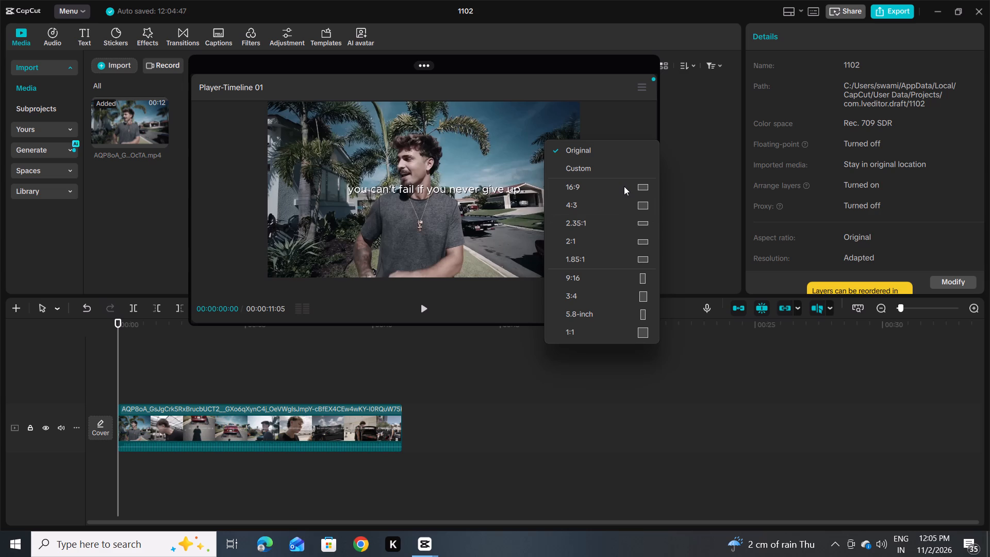
click(624, 186)
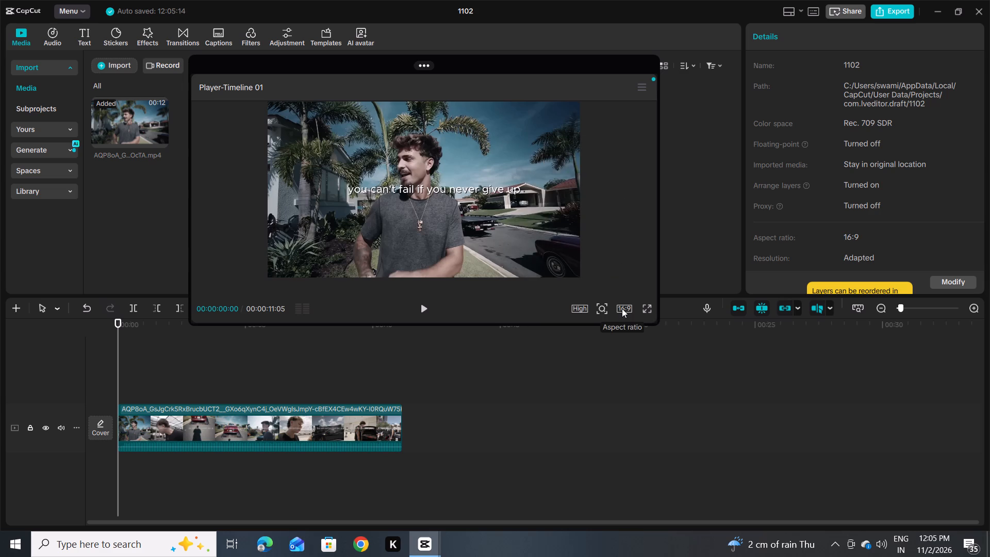
click(622, 308)
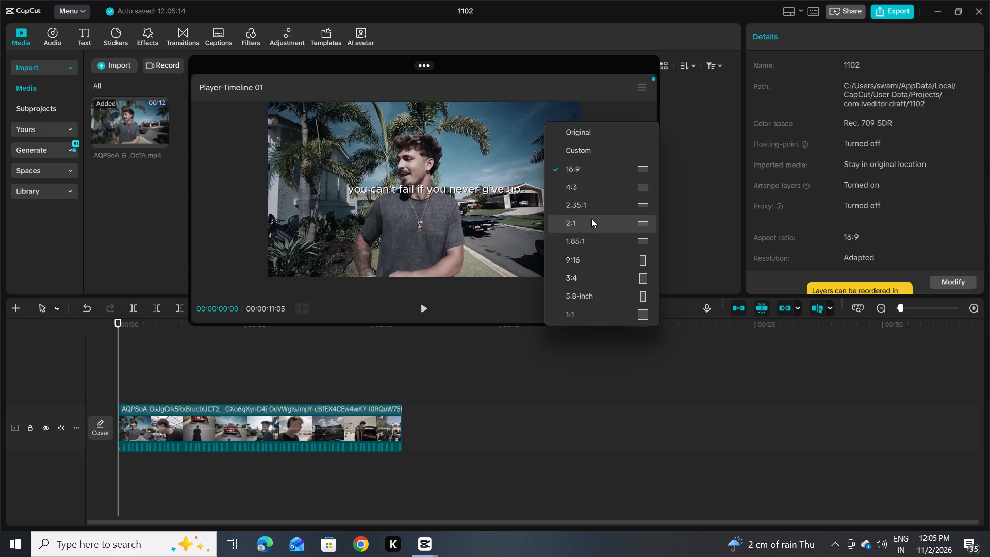
scroll(591, 219, down, 6)
click(609, 170)
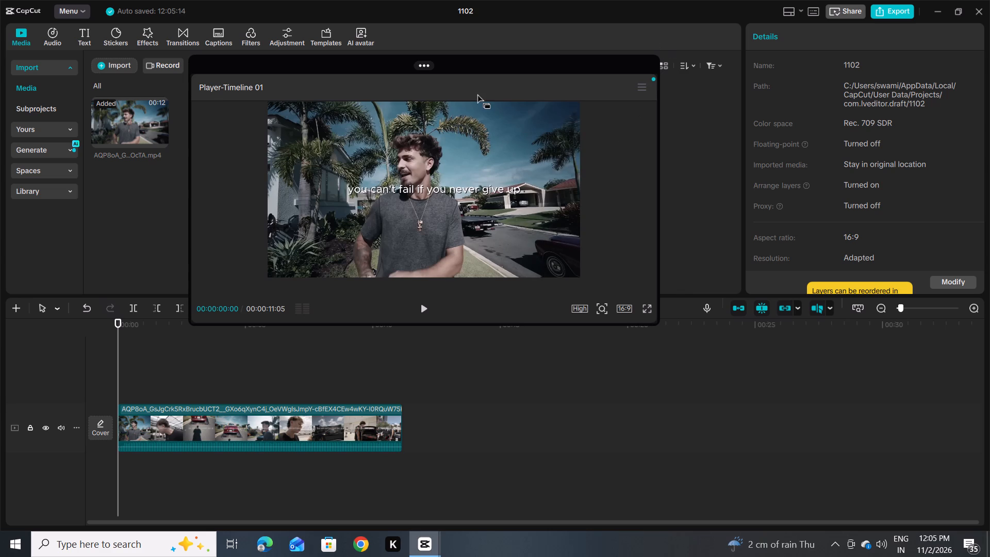
Resize the floating player by its upper edge, leaving it slightly shorter.
drag(446, 57, 521, 184)
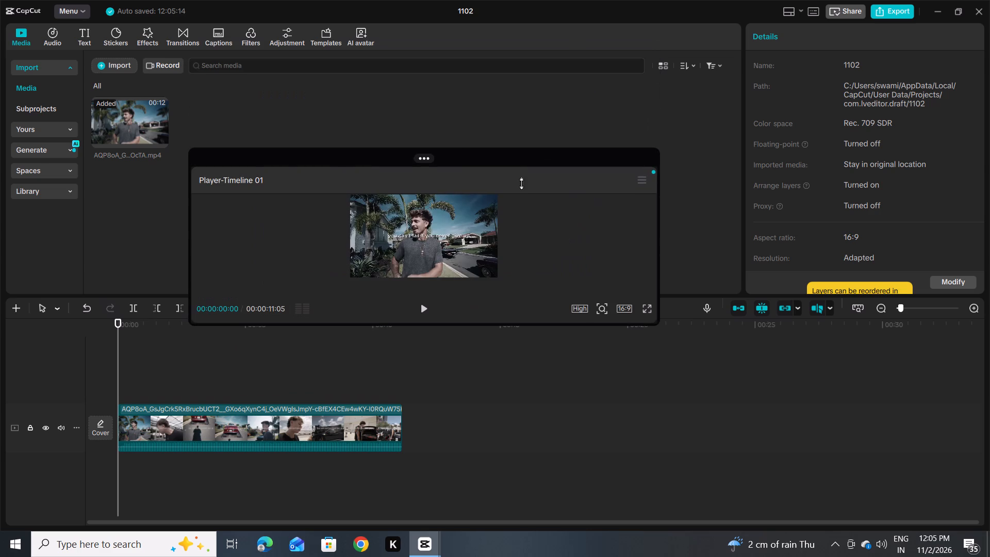
drag(521, 184, 464, 77)
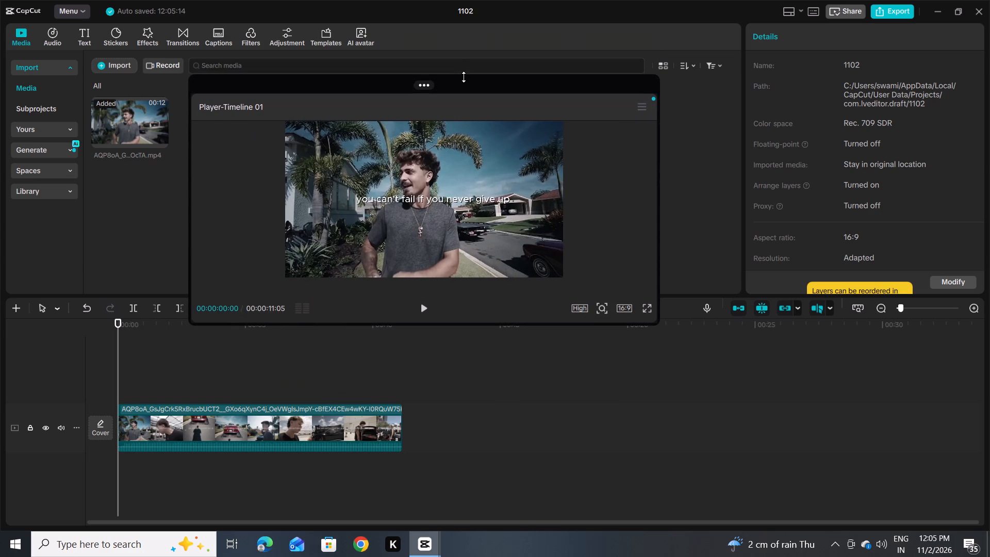
Select the video clip in the player and reposition it within the frame.
click(399, 186)
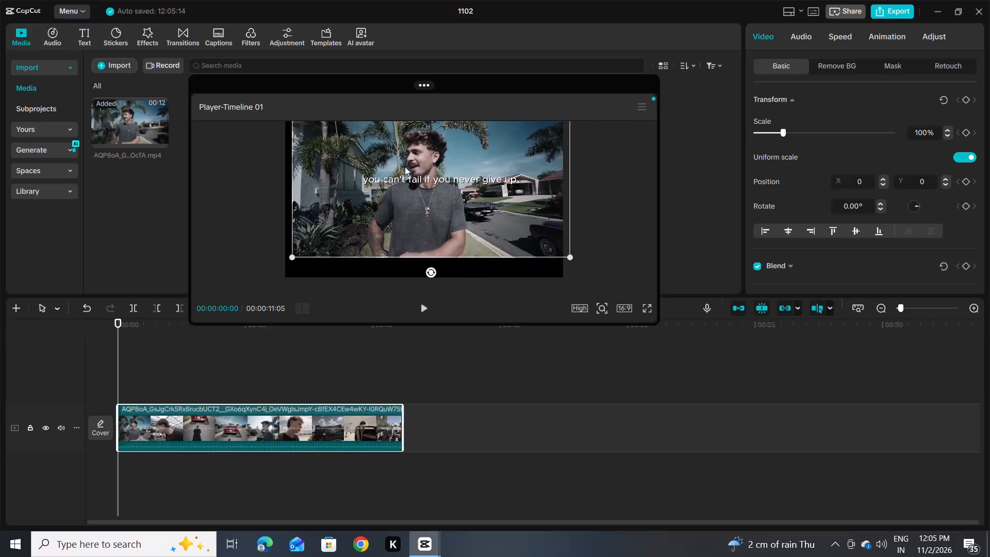
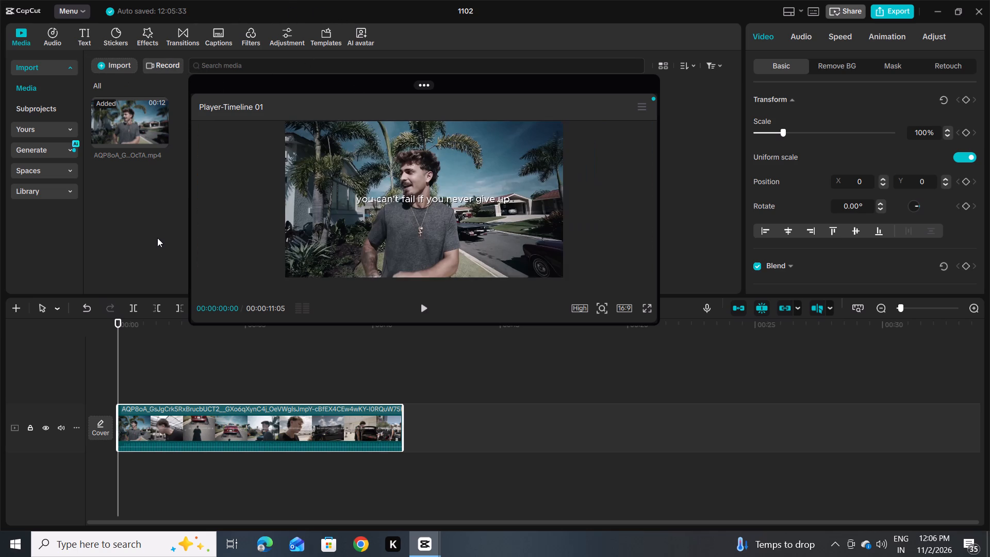
Mute the video track on the timeline.
click(57, 429)
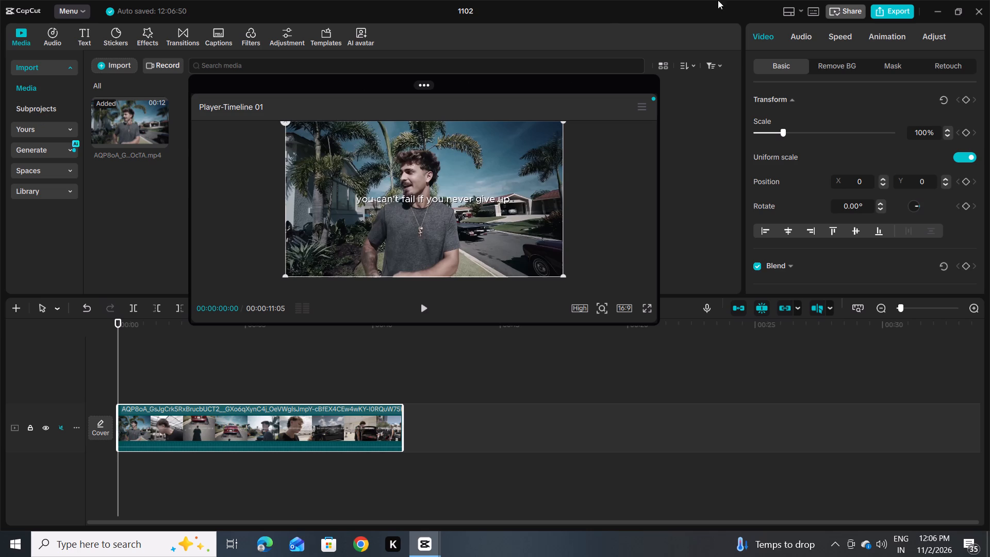
Close the 1102 project and the home window to exit CapCut completely.
click(958, 10)
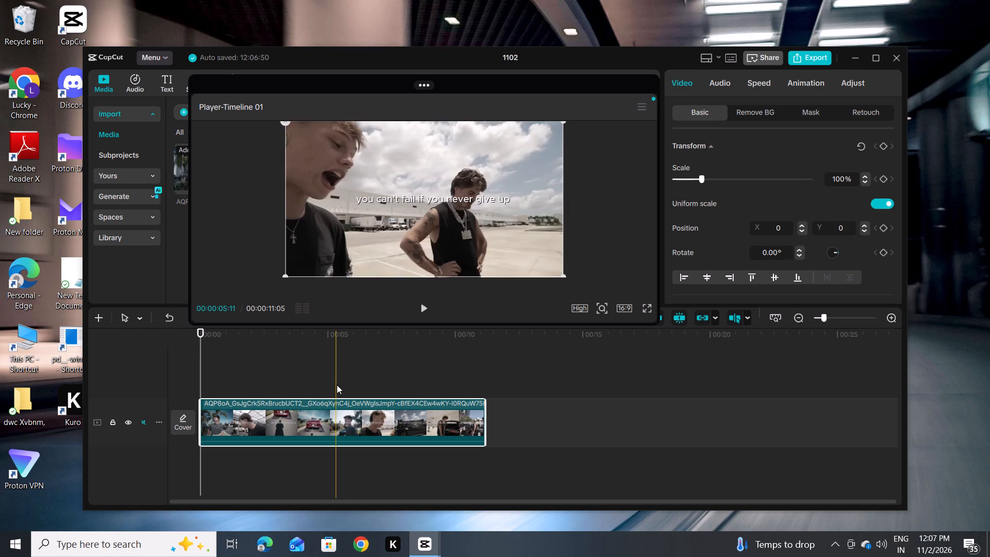
click(899, 54)
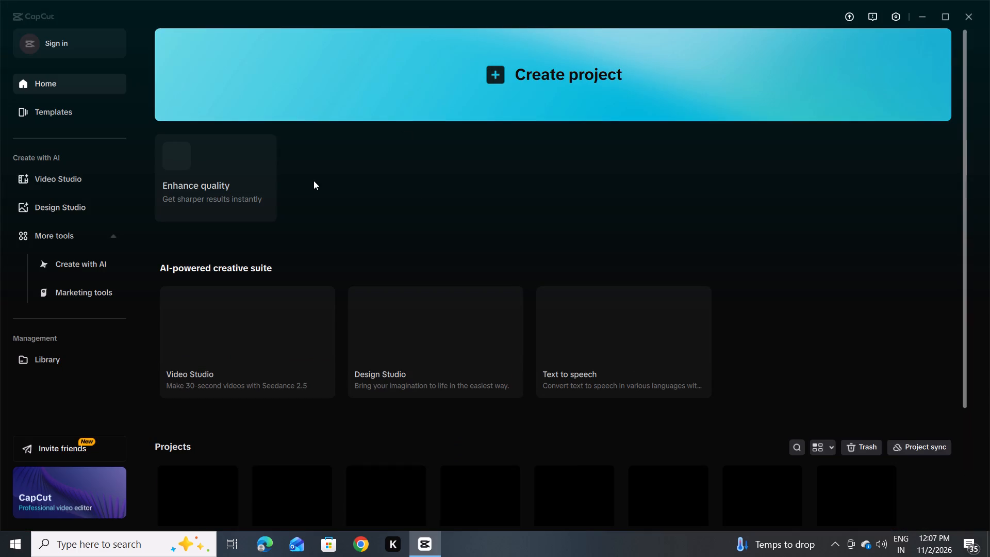
scroll(299, 274, down, 1)
ctrl+scroll(299, 274, up, 1)
ctrl+scroll(299, 274, down, 1)
ctrl+scroll(299, 274, up, 1)
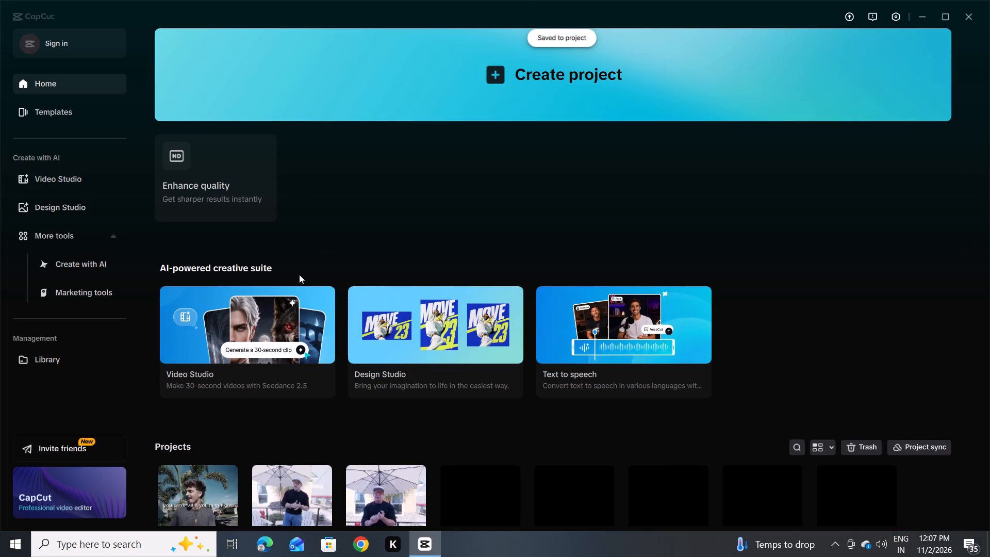
scroll(200, 425, down, 3)
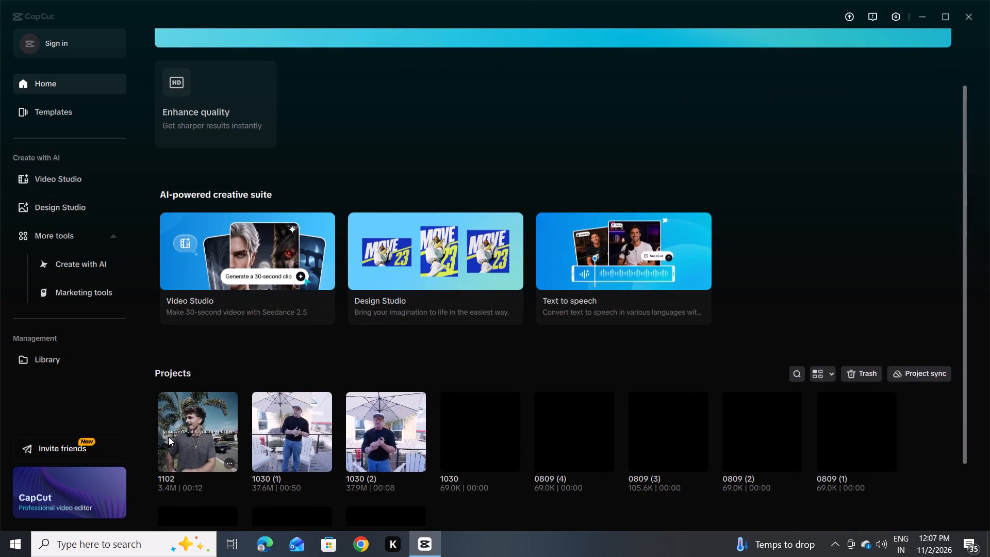
click(977, 18)
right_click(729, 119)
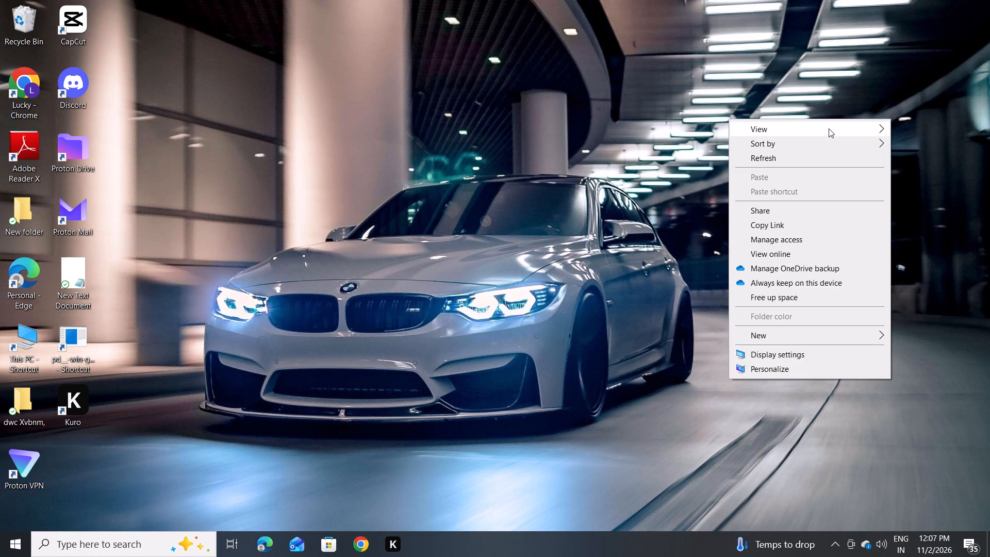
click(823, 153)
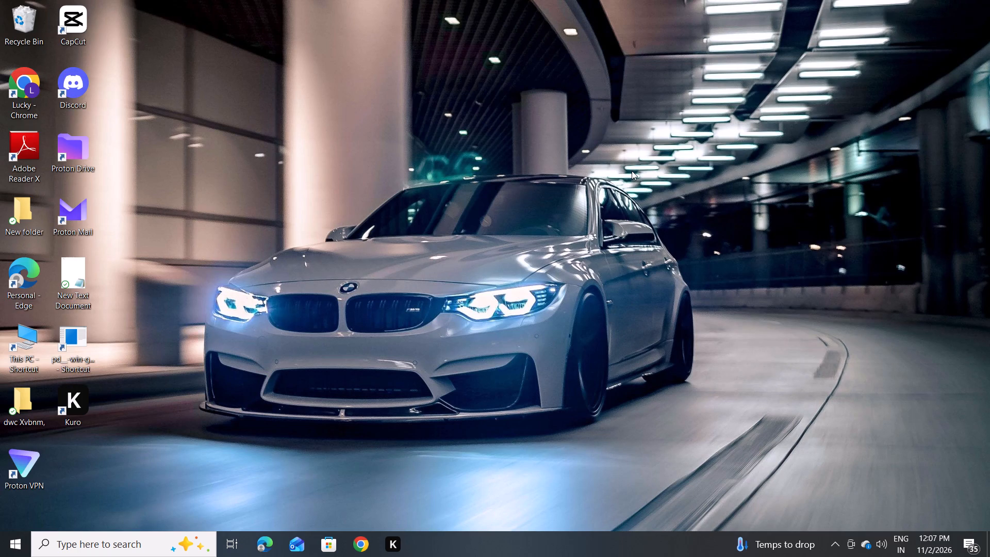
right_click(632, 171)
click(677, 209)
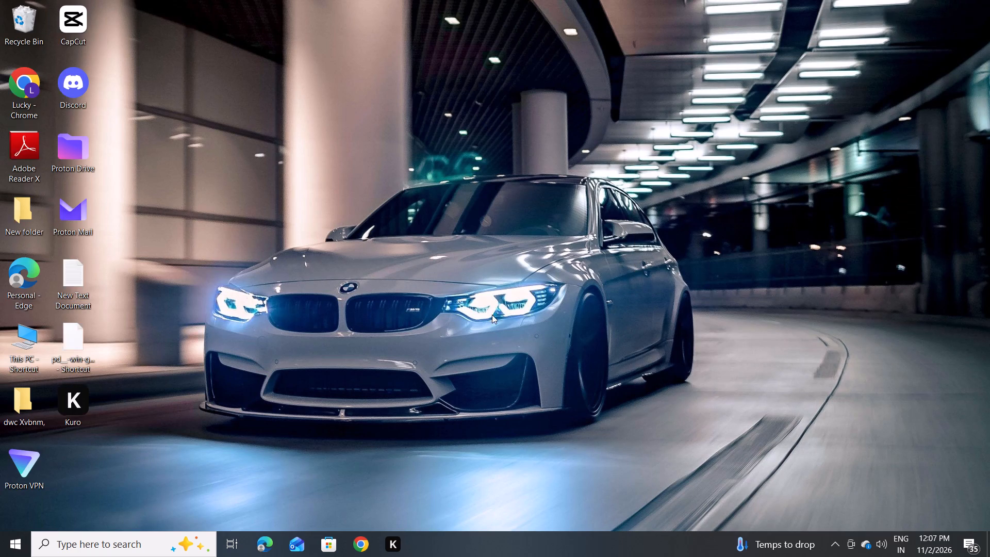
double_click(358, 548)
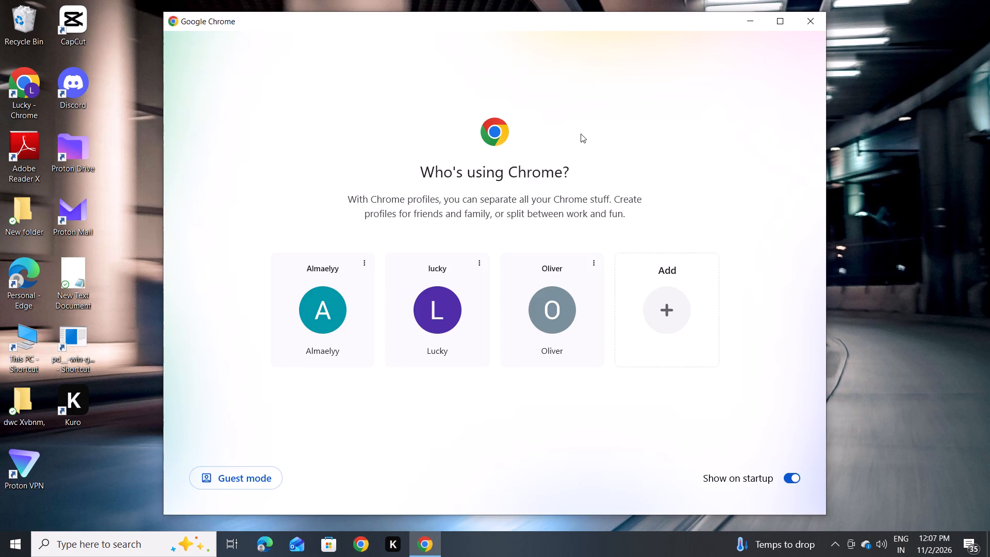
Open a Chrome browser window with the lucky profile.
click(459, 268)
click(439, 302)
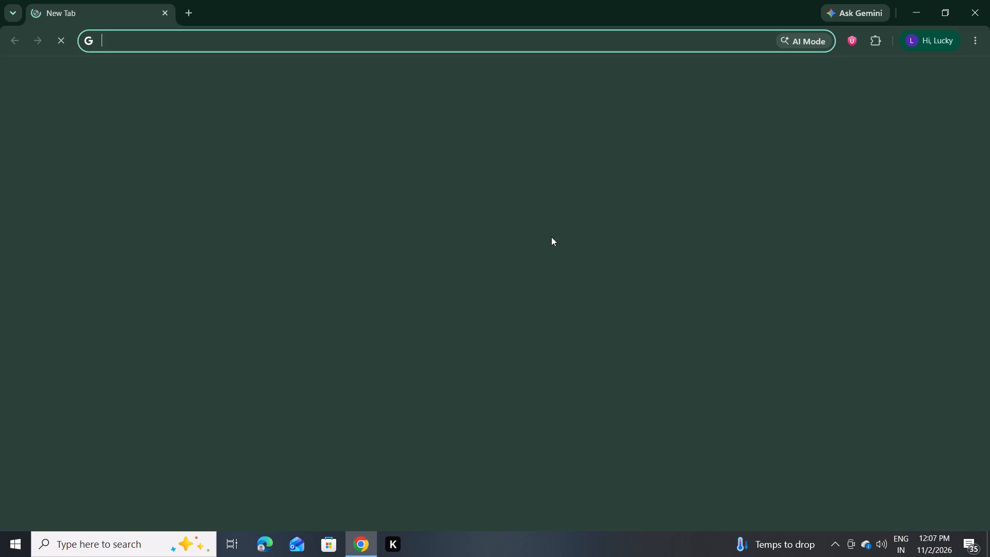
Search Google for "instagram audio download".
click(556, 31)
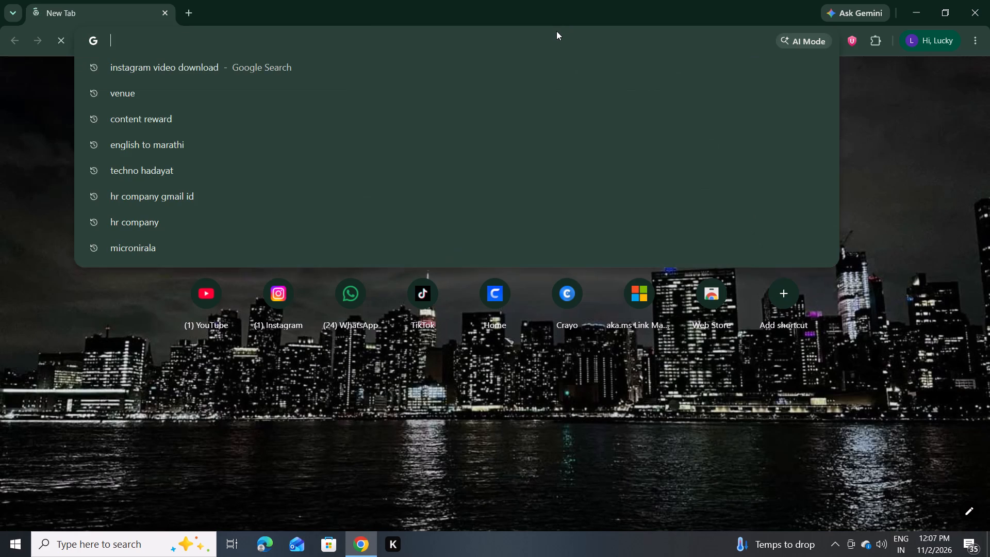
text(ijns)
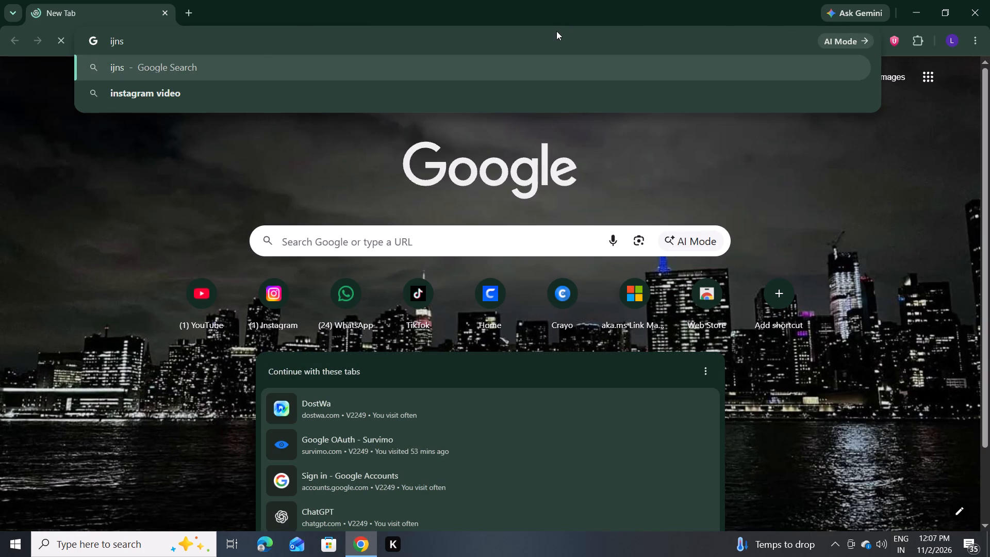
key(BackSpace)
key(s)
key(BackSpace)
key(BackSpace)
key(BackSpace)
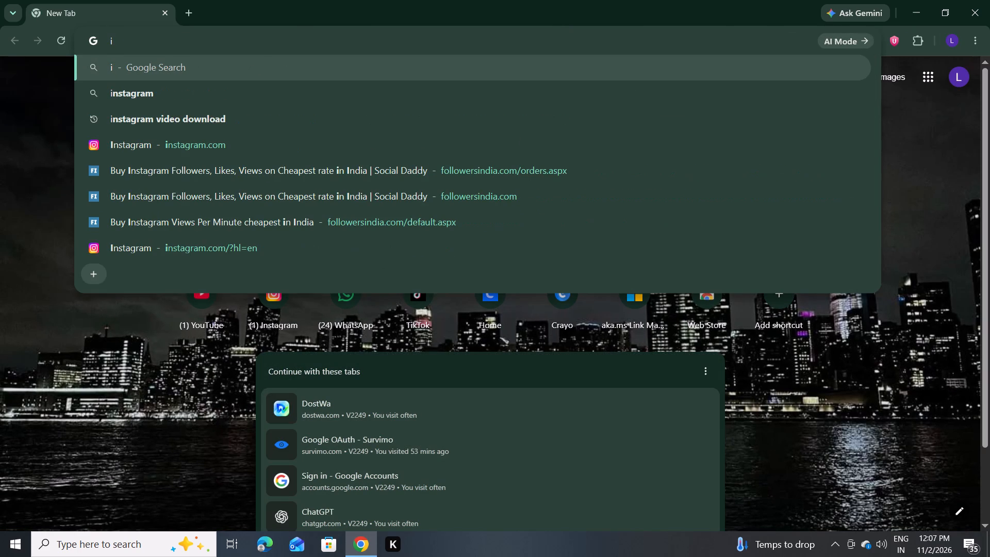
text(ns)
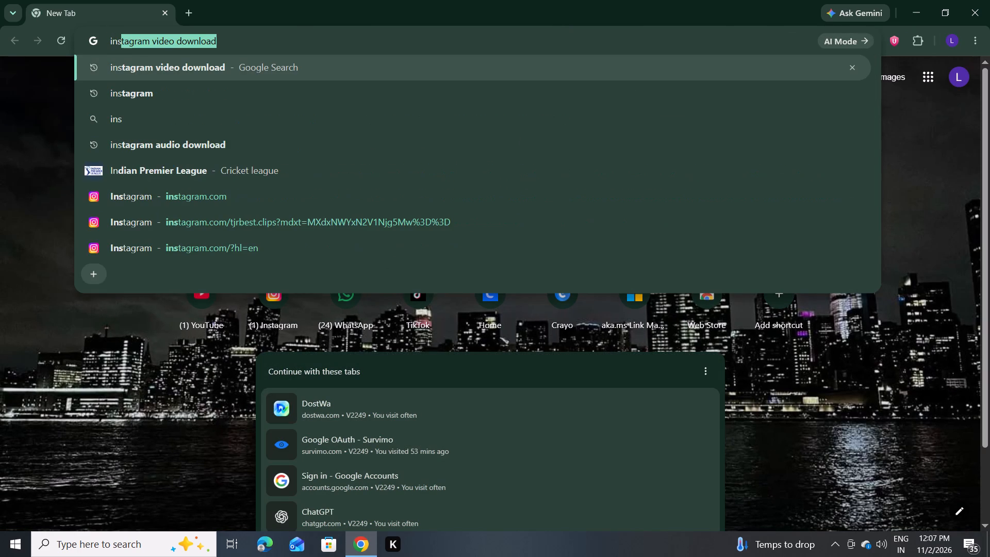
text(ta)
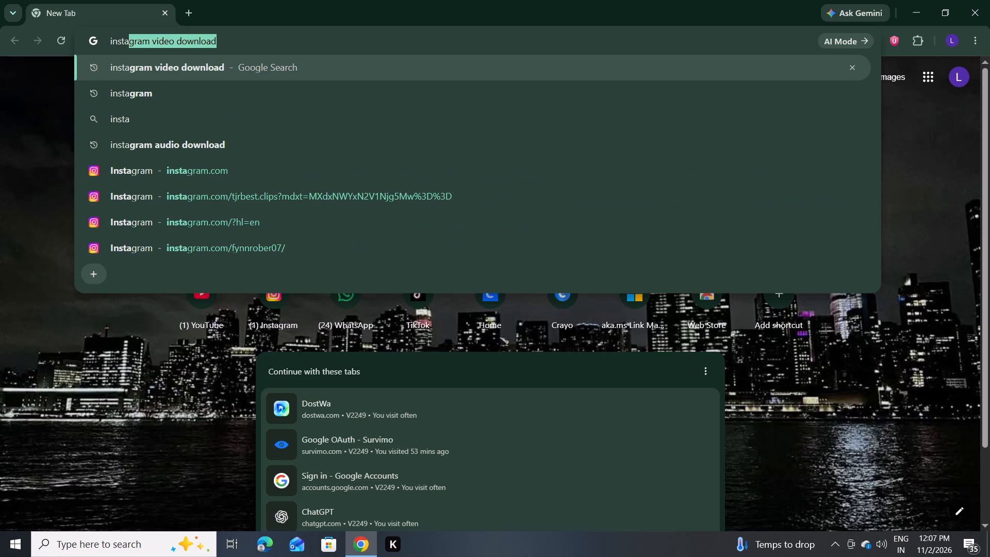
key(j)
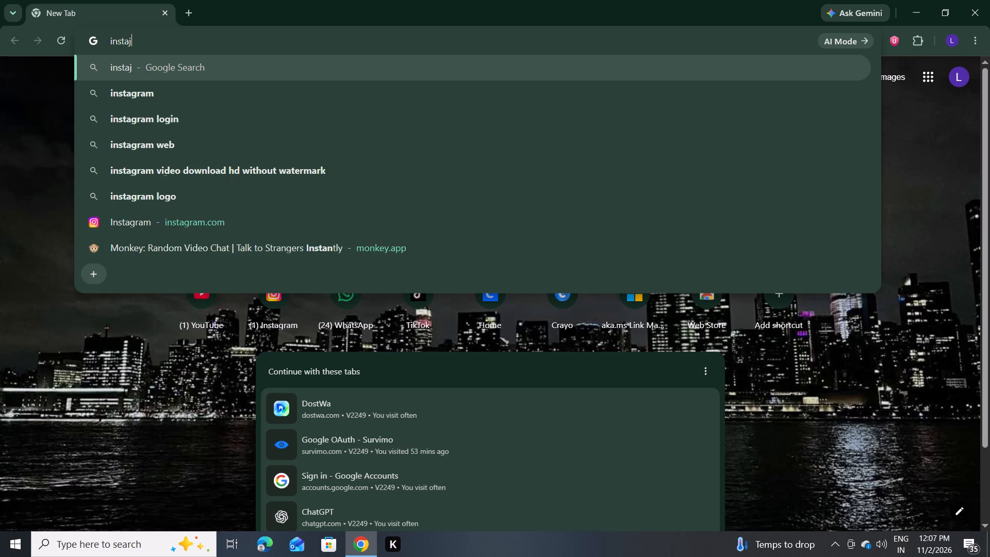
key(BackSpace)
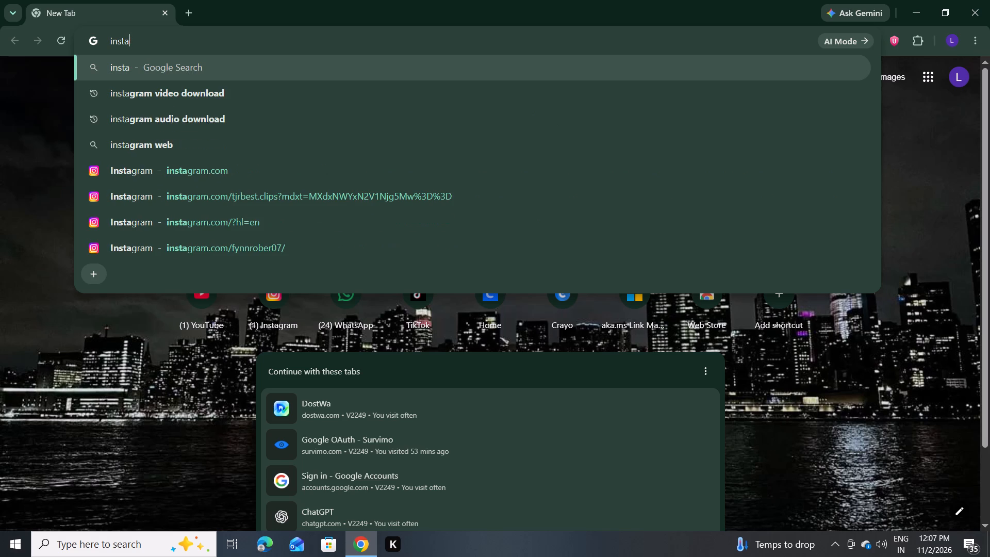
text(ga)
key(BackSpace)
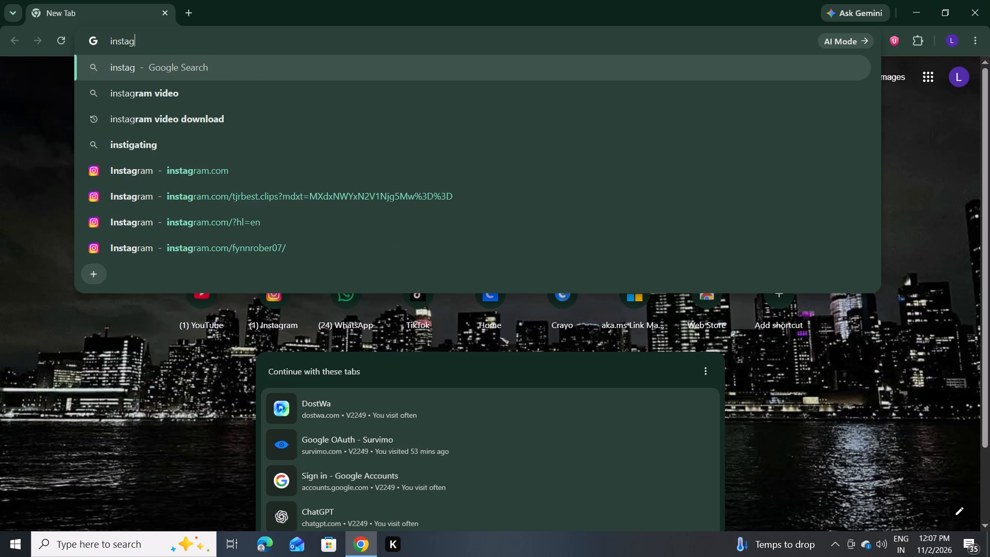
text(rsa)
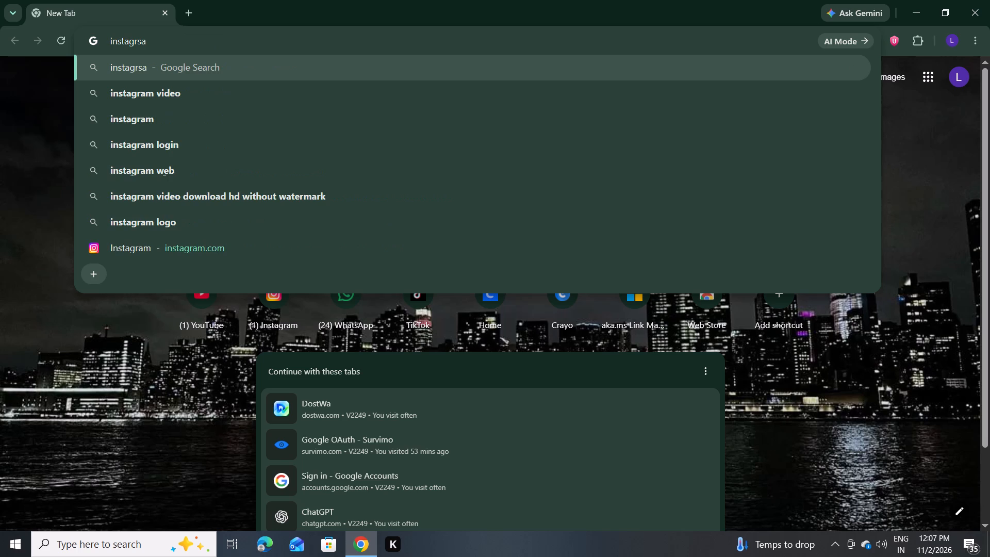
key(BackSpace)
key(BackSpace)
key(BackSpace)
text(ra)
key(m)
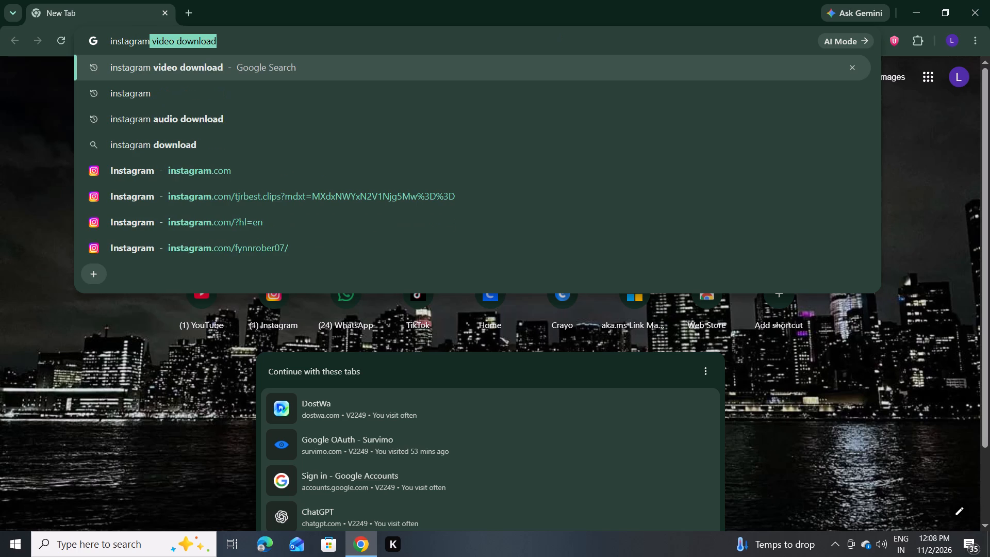
click(573, 118)
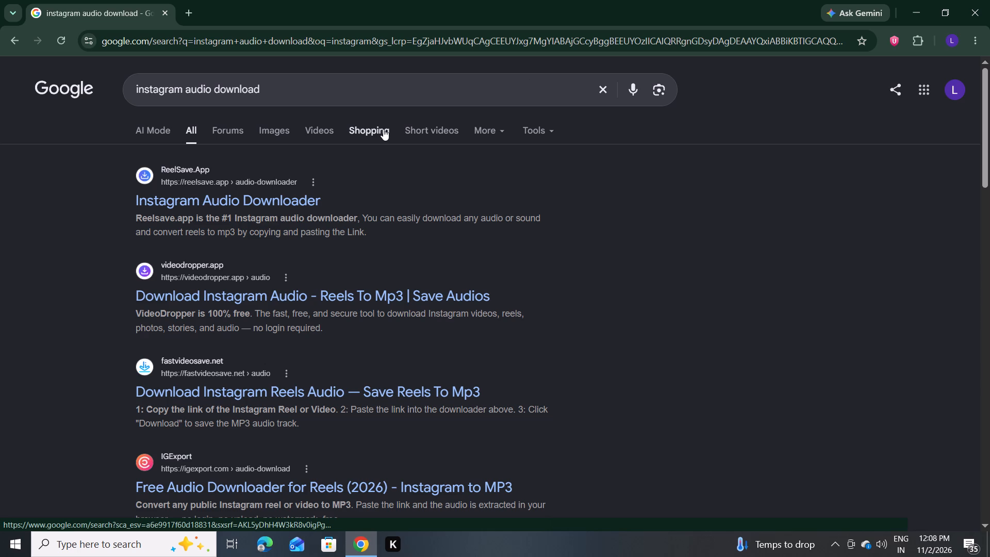
Close the browser window showing the search results.
click(966, 9)
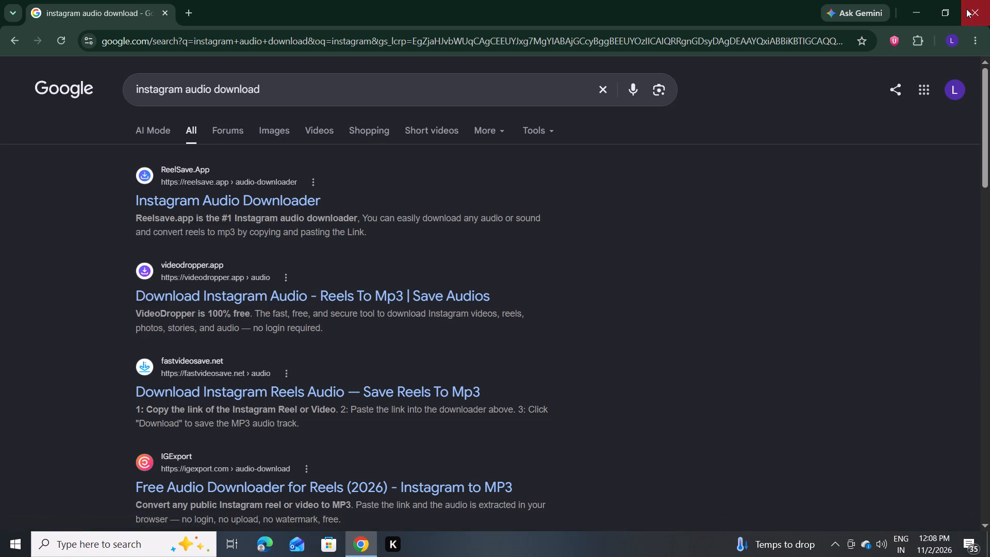
Bring up the context options for the empty desktop area.
right_click(315, 282)
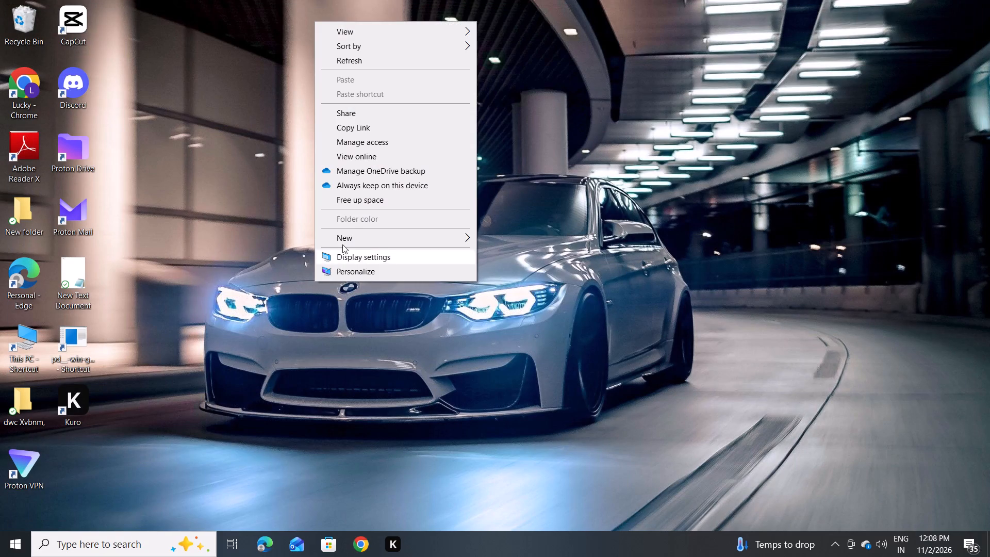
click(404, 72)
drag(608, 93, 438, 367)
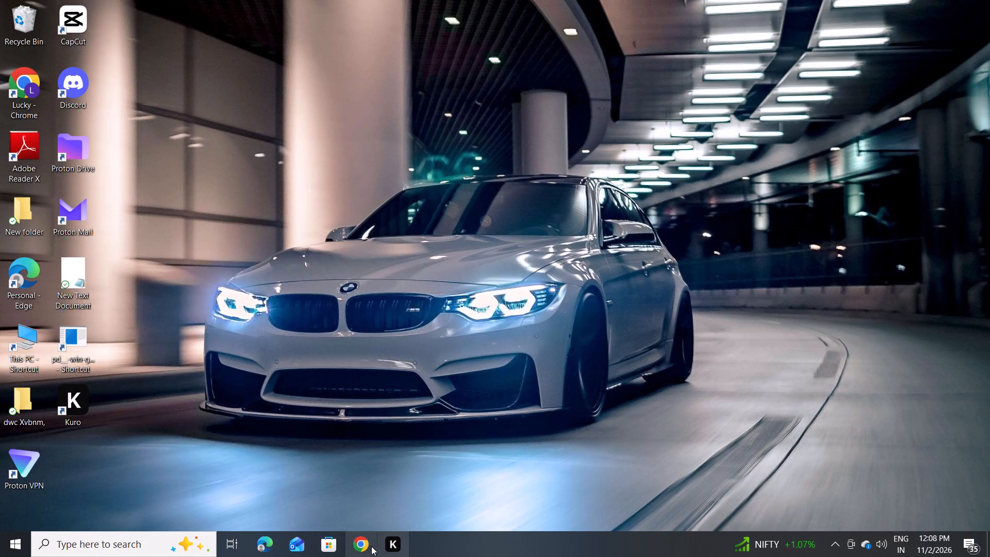
Launch Google Chrome and open it with the lucky profile.
double_click(352, 544)
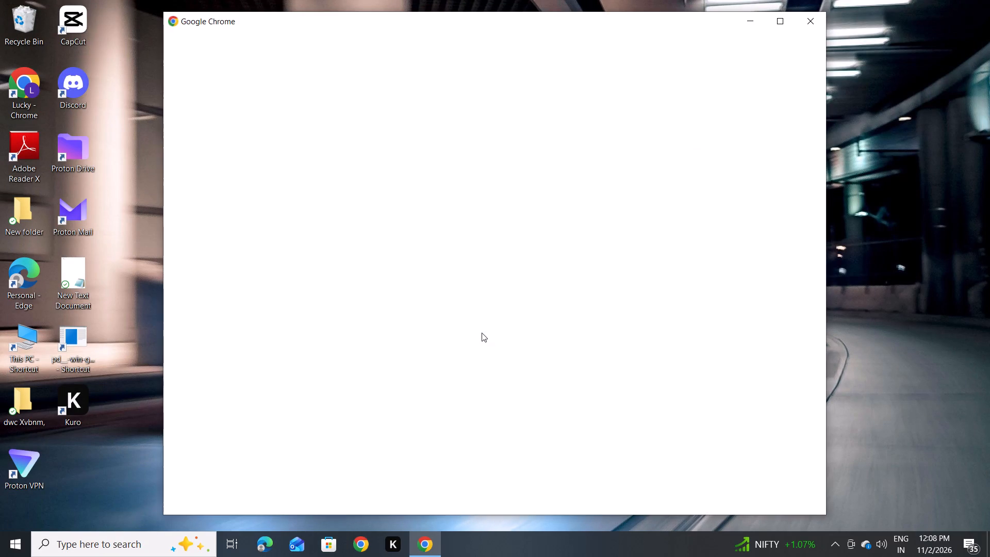
double_click(438, 313)
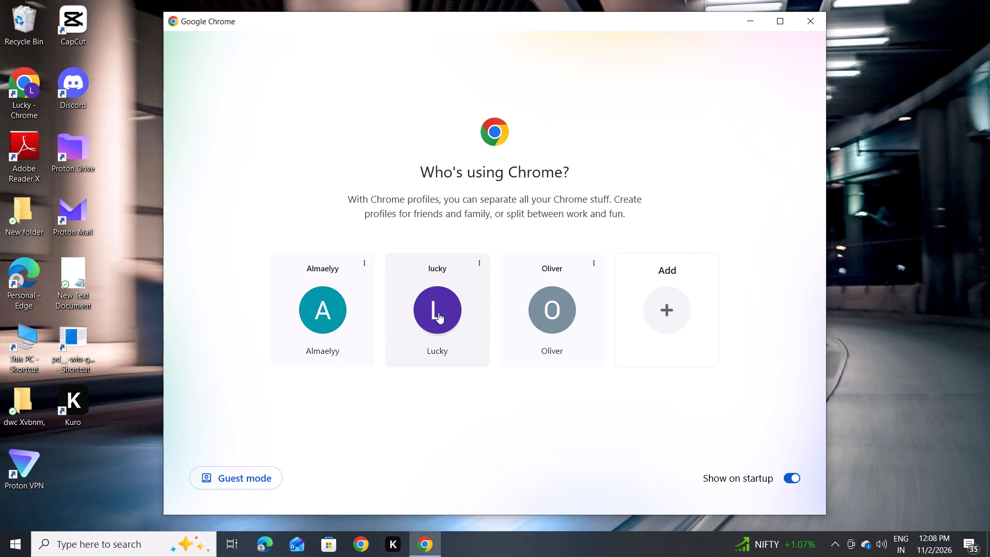
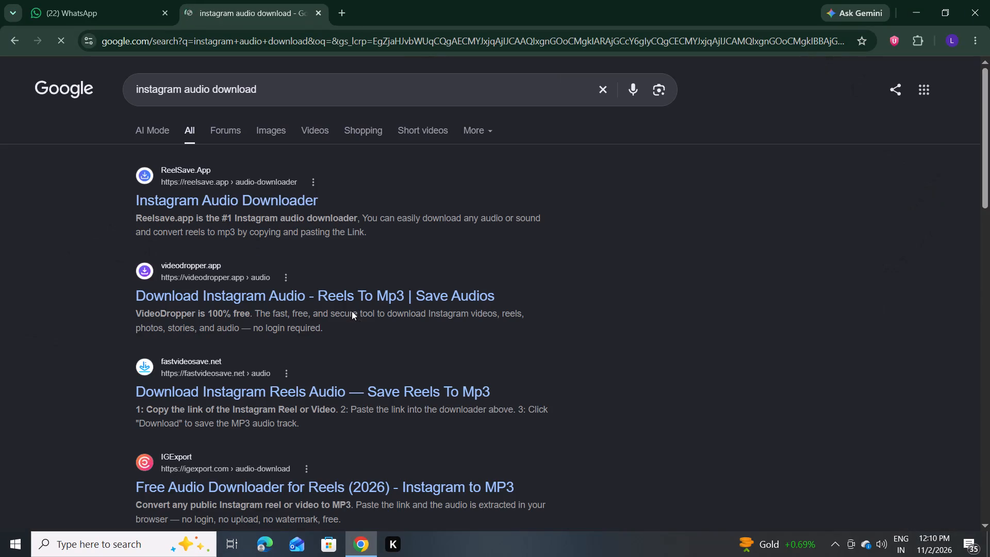
click(205, 191)
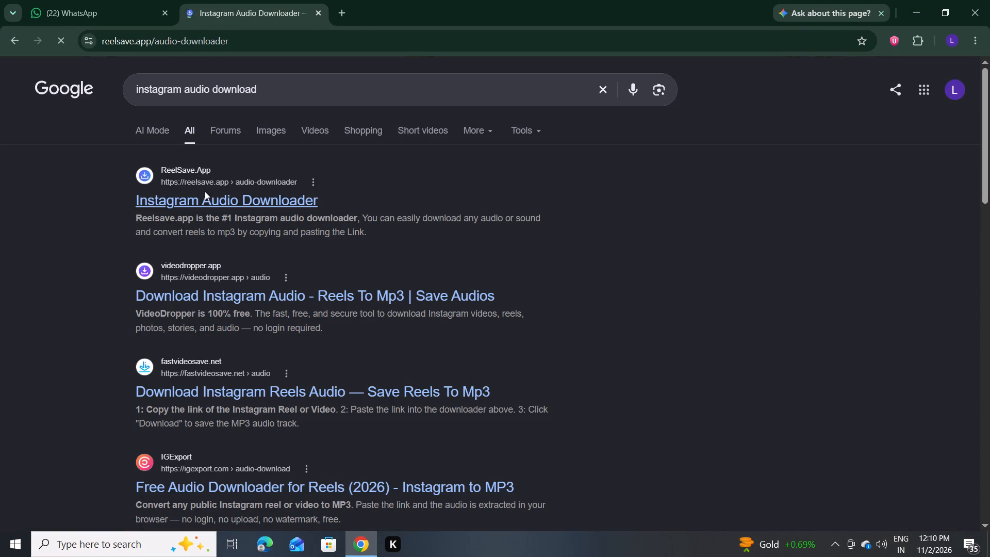
click(199, 184)
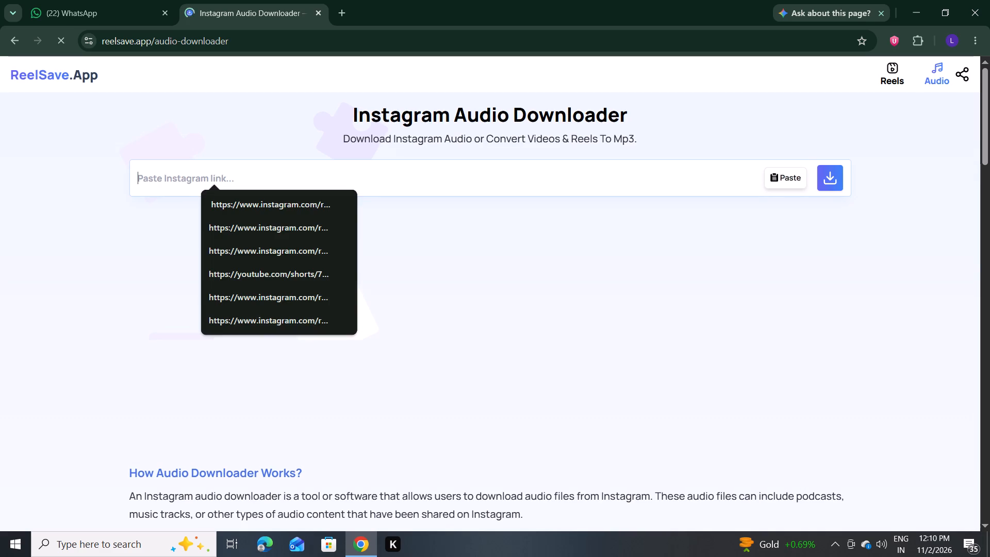
key(ctrl+v)
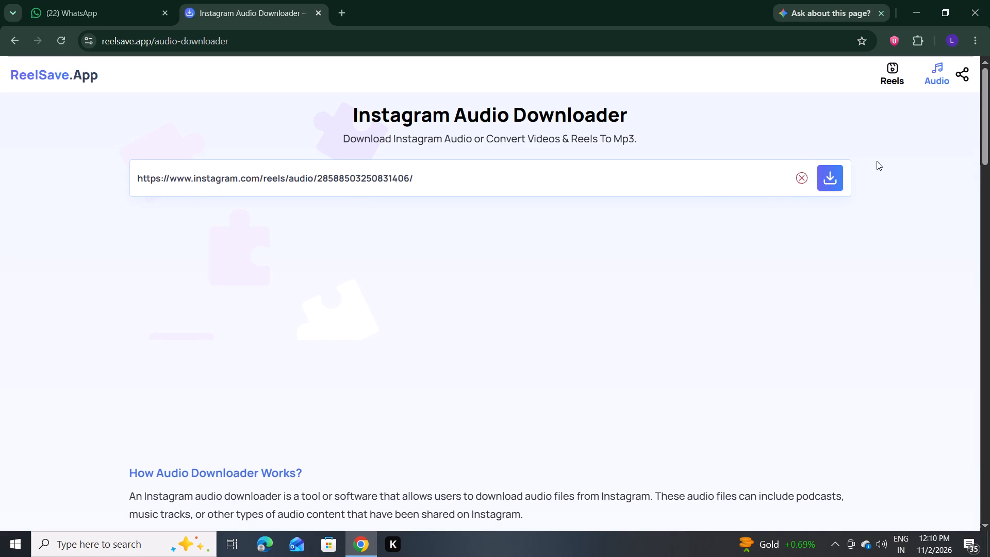
click(838, 173)
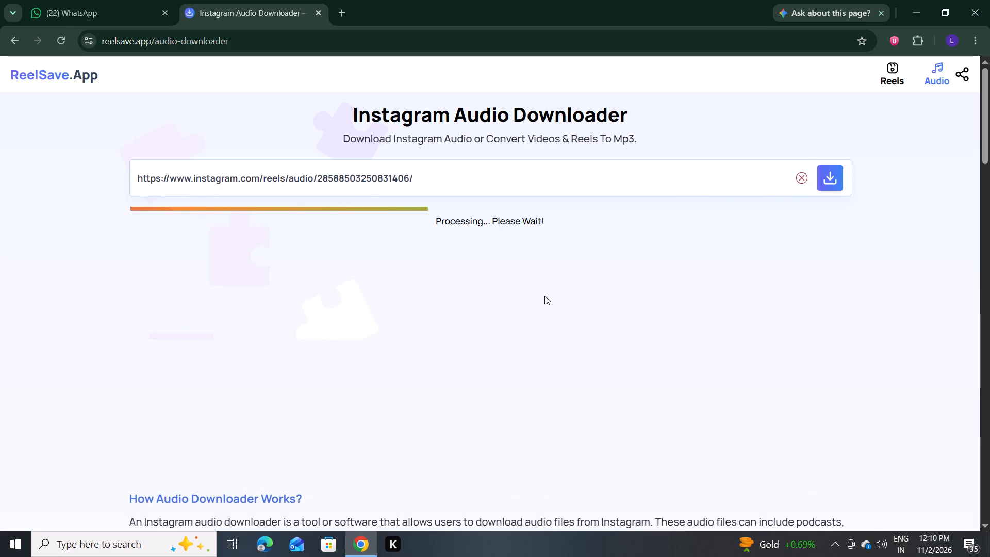
Switch to the K application.
click(385, 549)
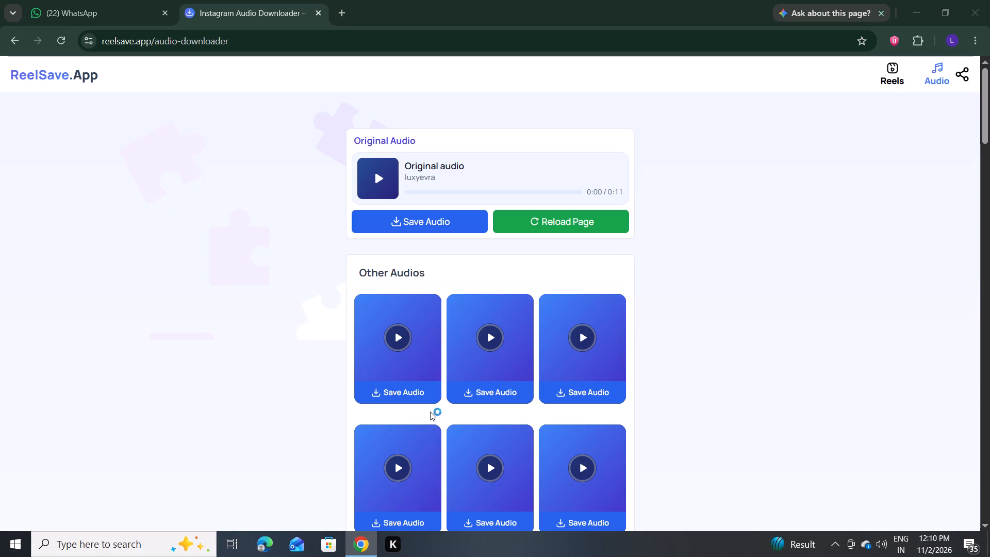
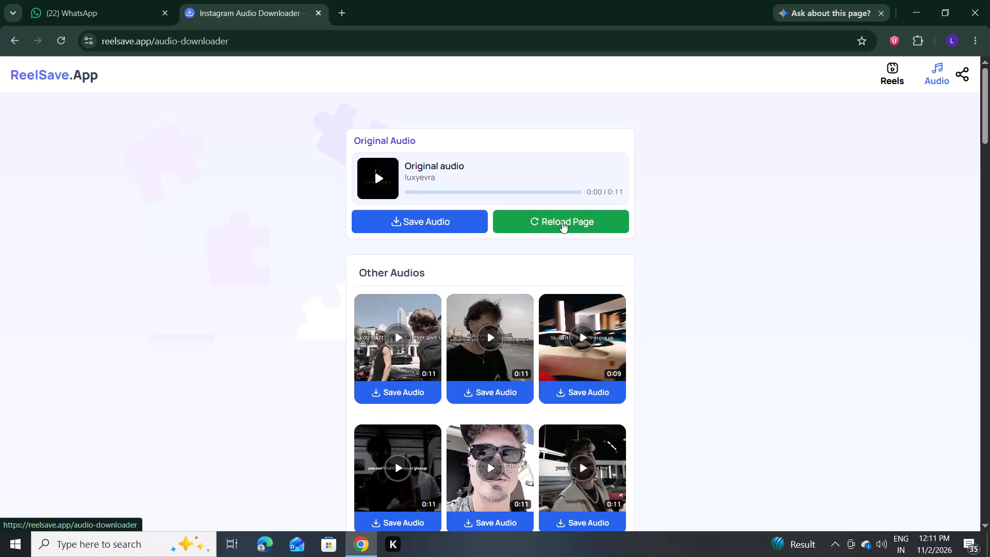
click(473, 217)
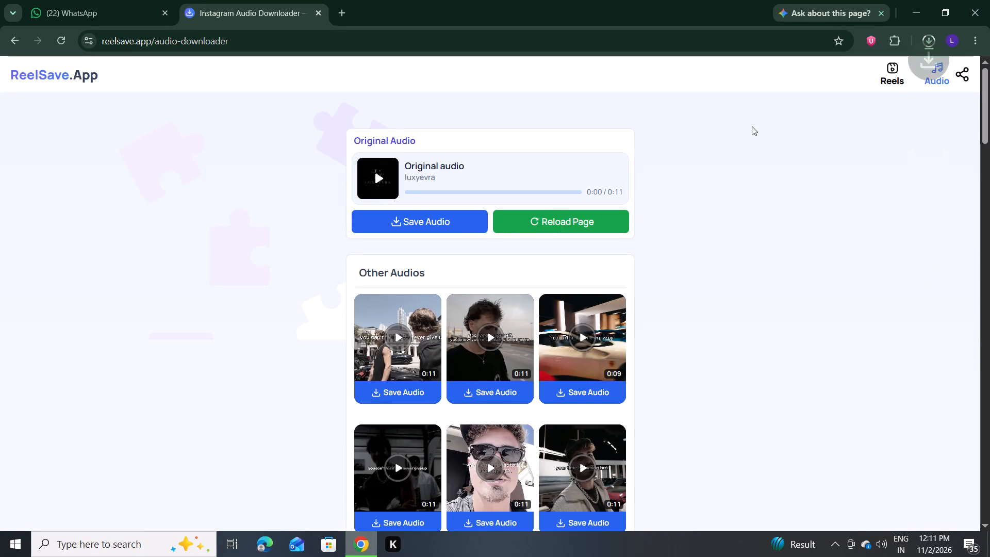
click(924, 37)
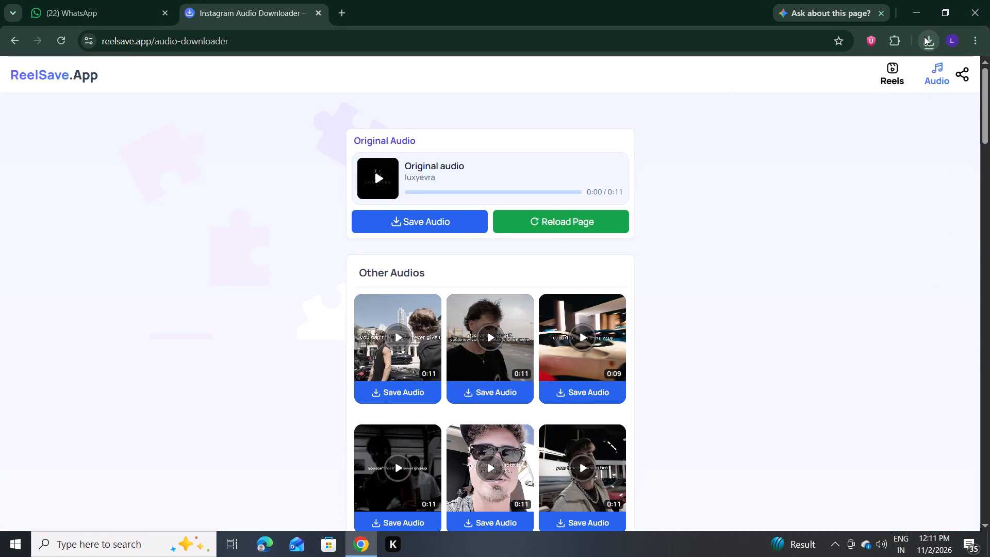
click(924, 37)
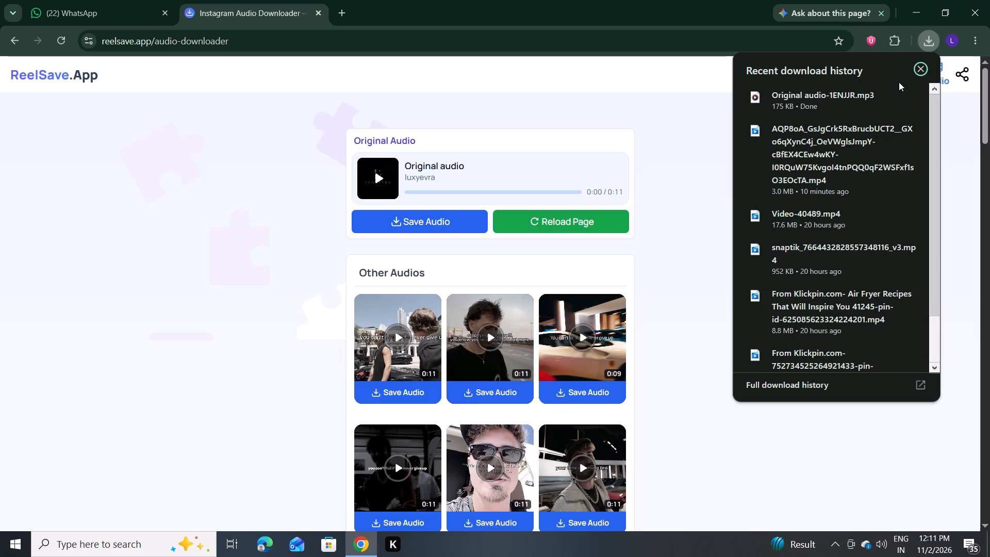
click(917, 71)
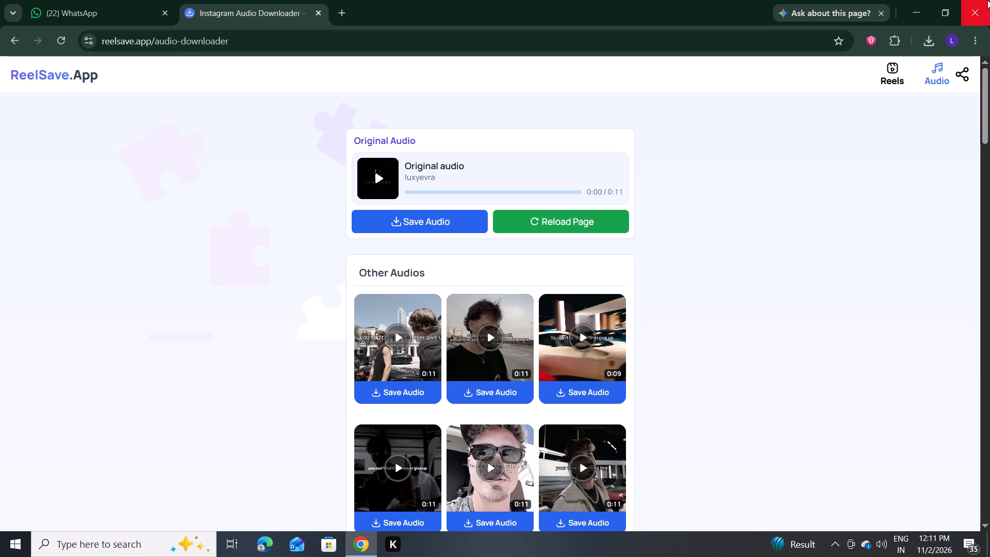
click(987, 0)
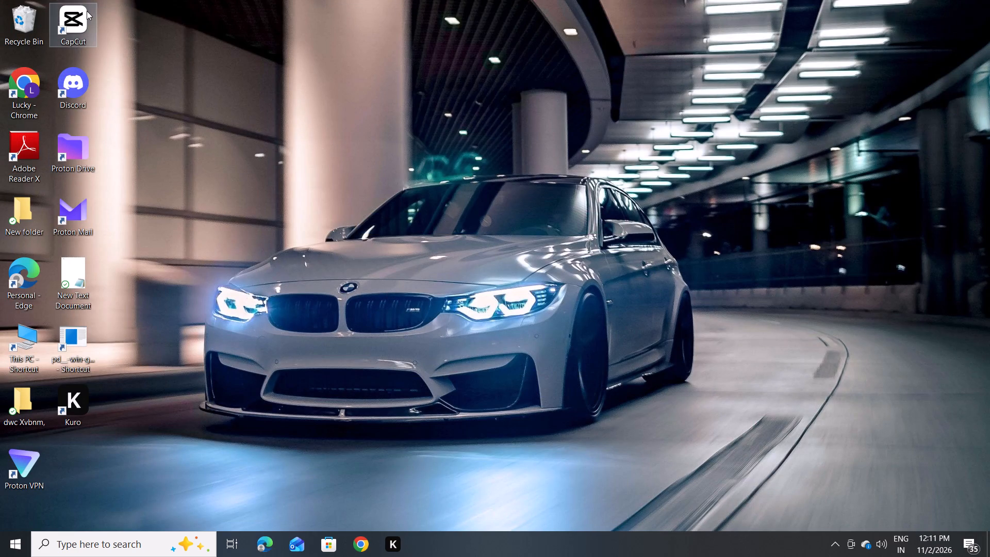
Launch CapCut, dismissing the startup pop-ups, and open the 1102 project at its audio library.
double_click(87, 11)
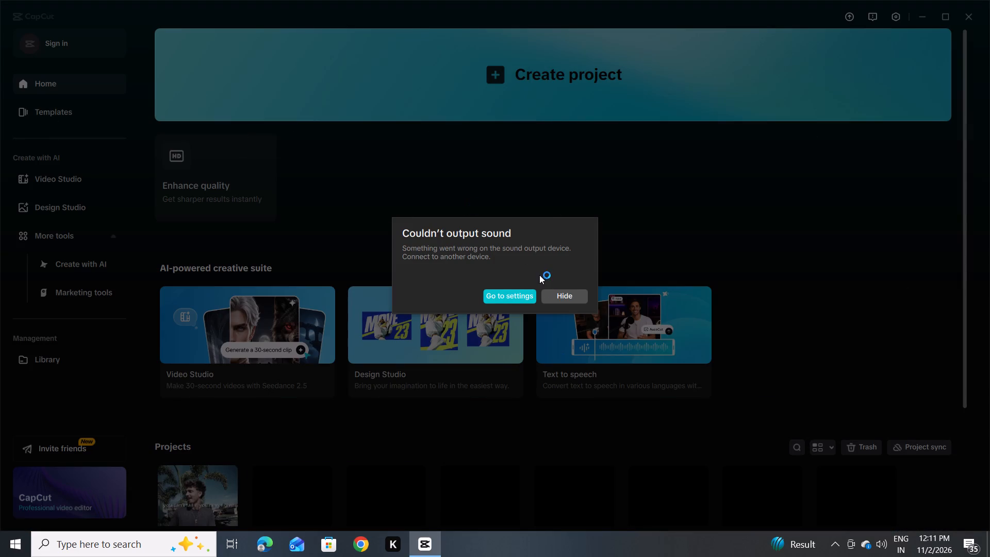
click(565, 299)
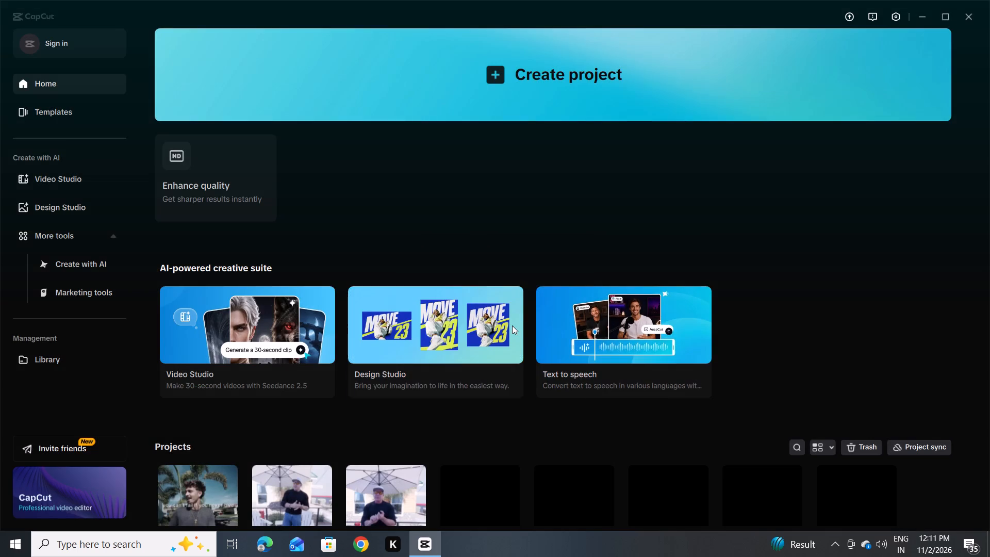
scroll(512, 325, down, 2)
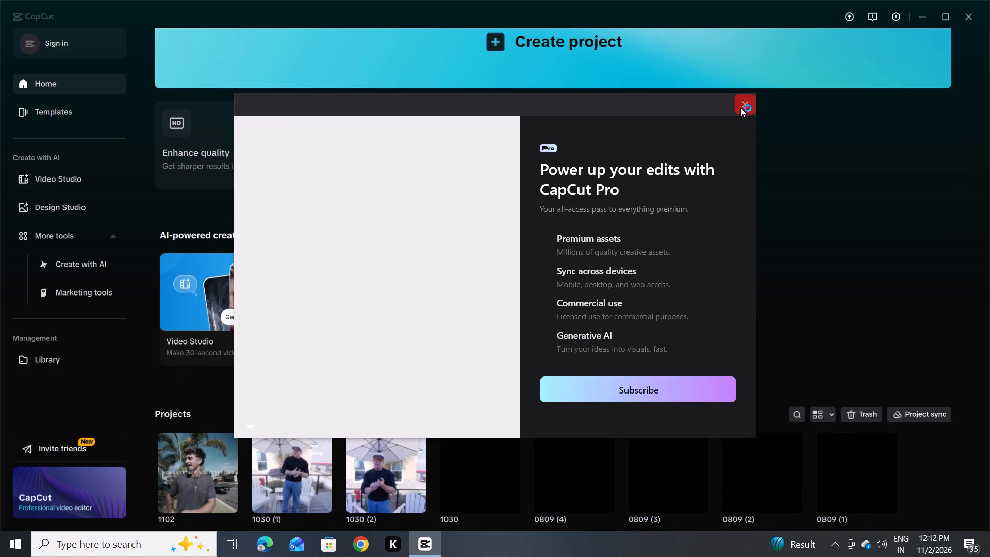
click(740, 108)
double_click(212, 459)
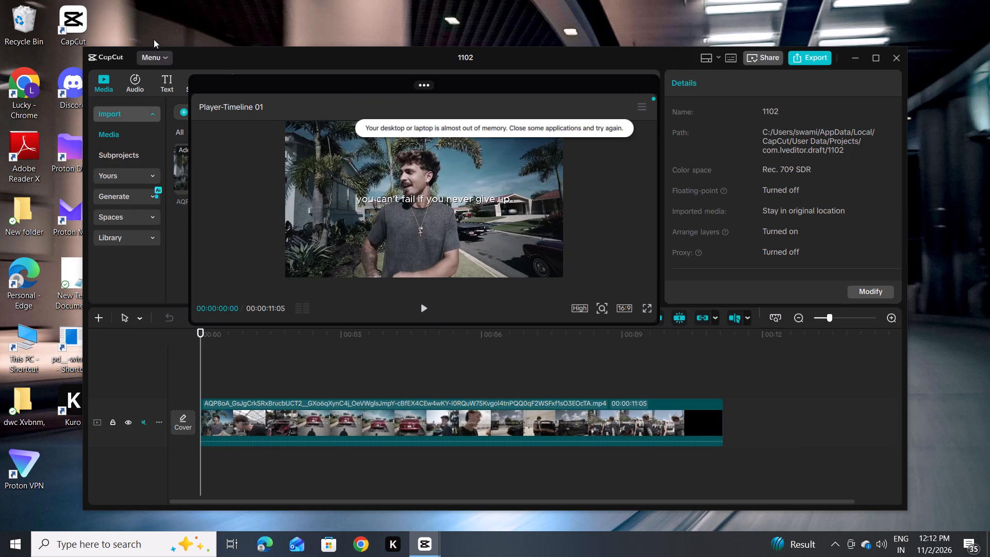
click(135, 84)
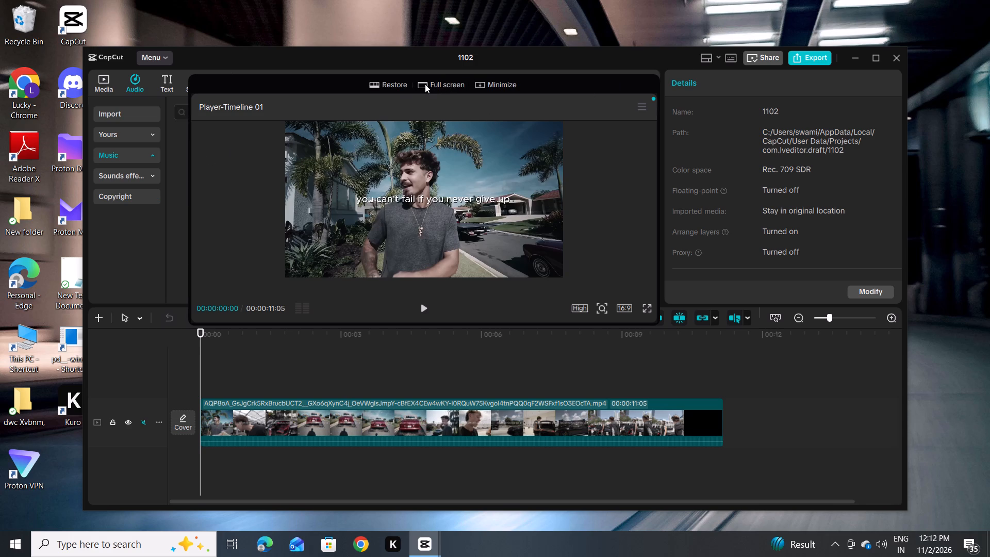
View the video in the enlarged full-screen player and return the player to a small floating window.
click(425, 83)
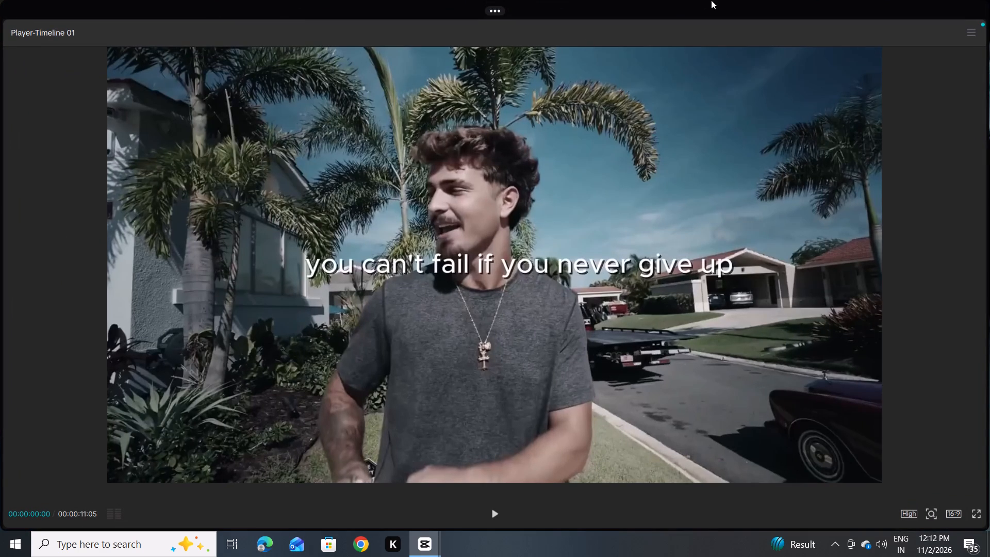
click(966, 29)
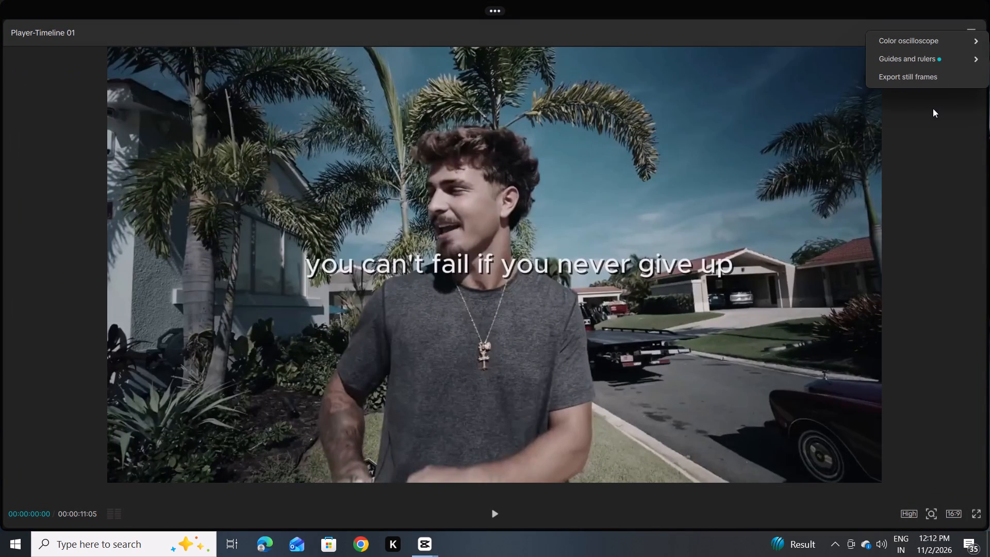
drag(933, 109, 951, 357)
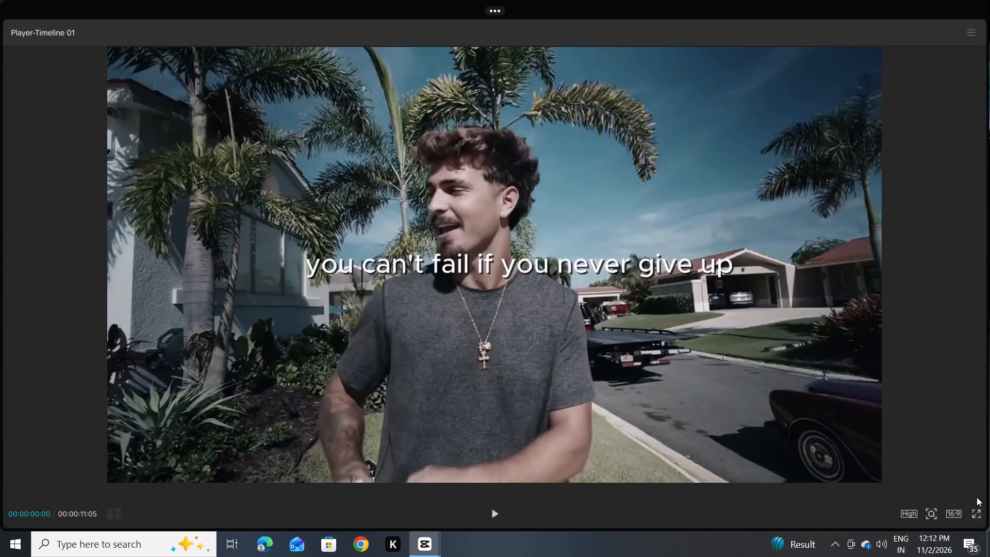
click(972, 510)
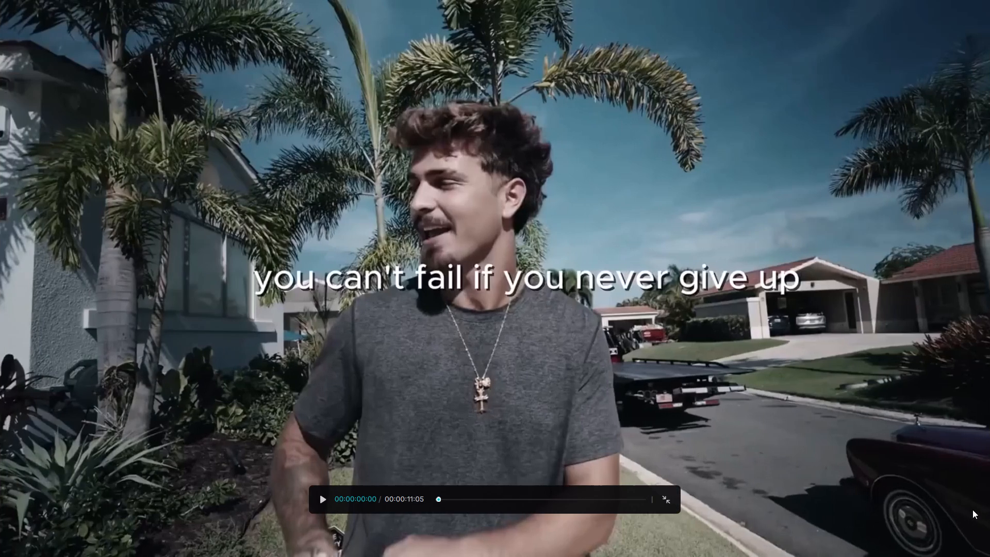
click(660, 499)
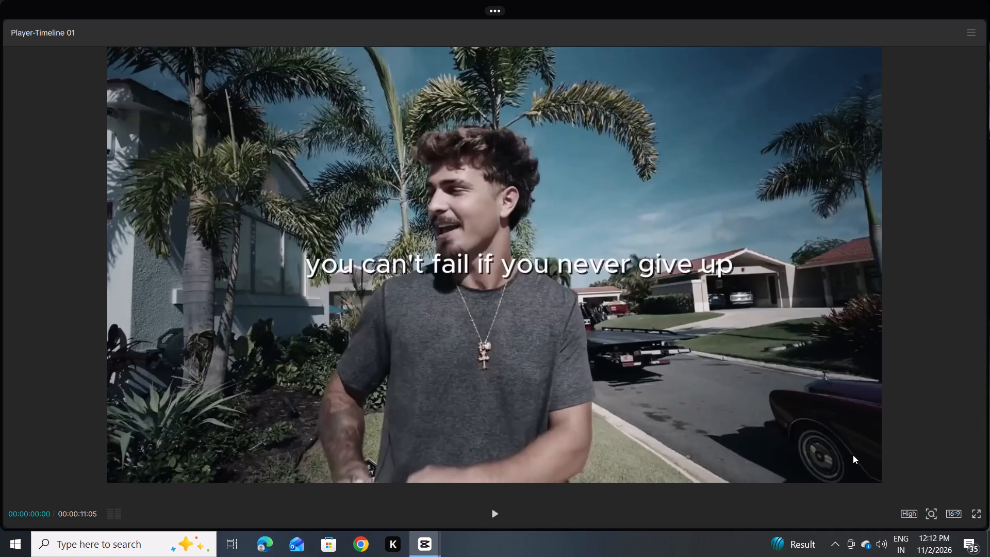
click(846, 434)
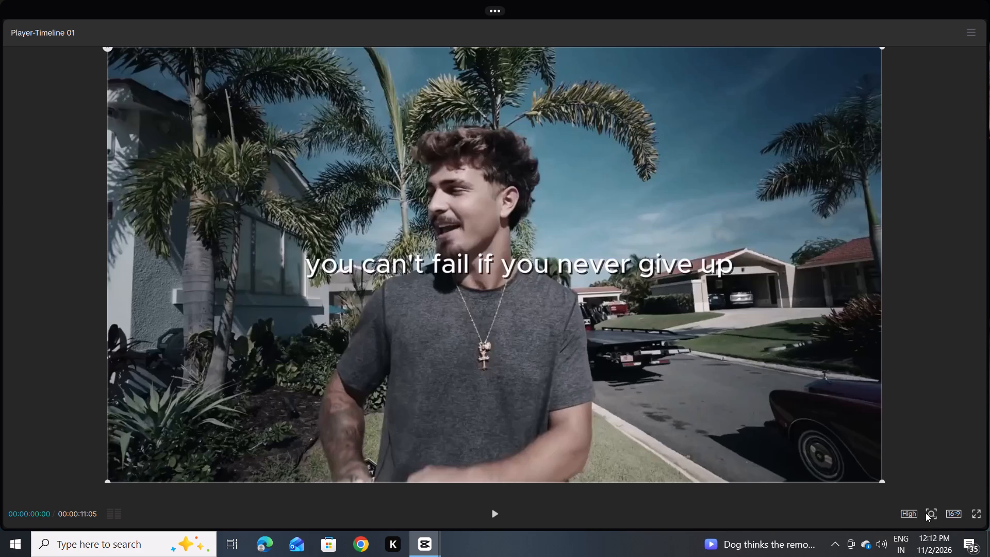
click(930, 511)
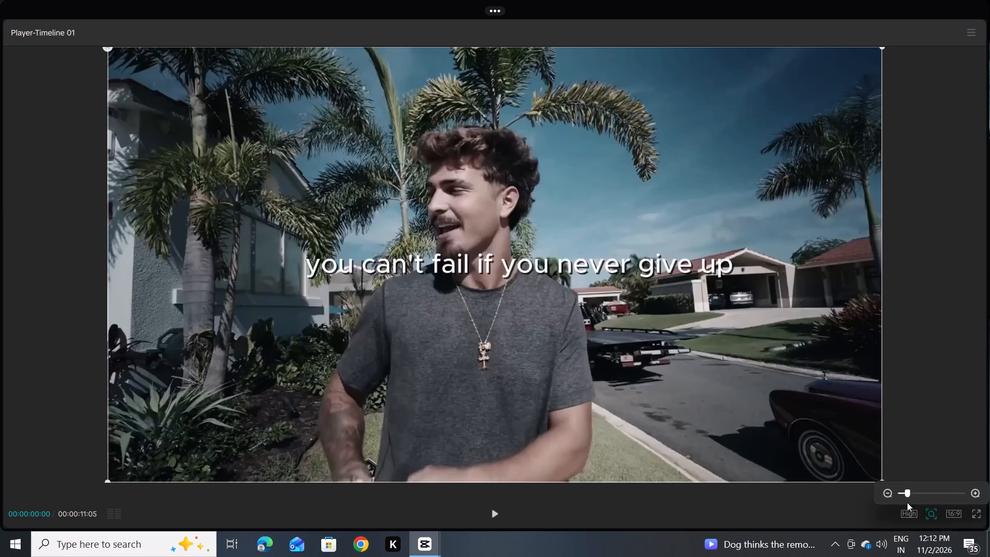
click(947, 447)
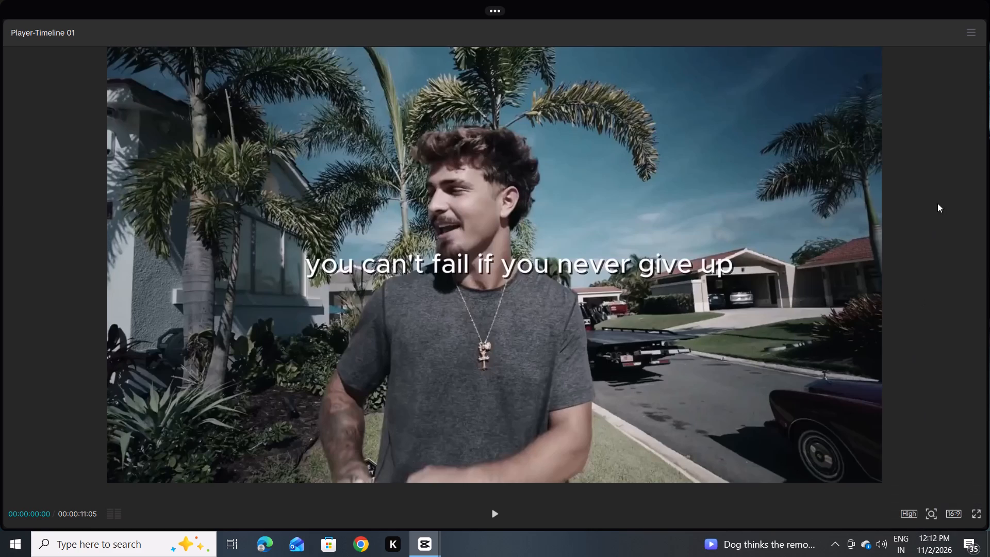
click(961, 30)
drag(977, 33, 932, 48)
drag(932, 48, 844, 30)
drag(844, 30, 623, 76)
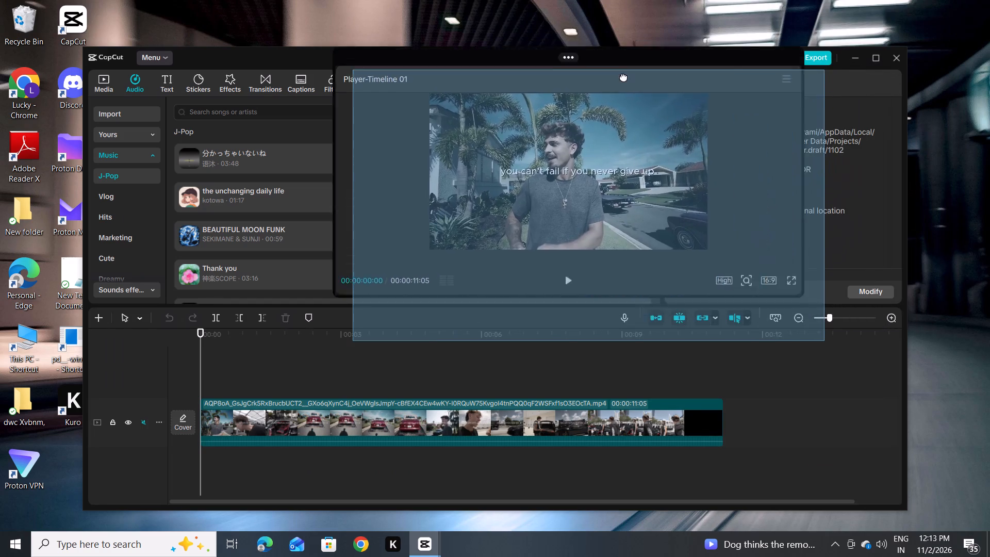
Maximize the project window and move the floating player down over the timeline, clear of the audio library.
drag(623, 76, 567, 66)
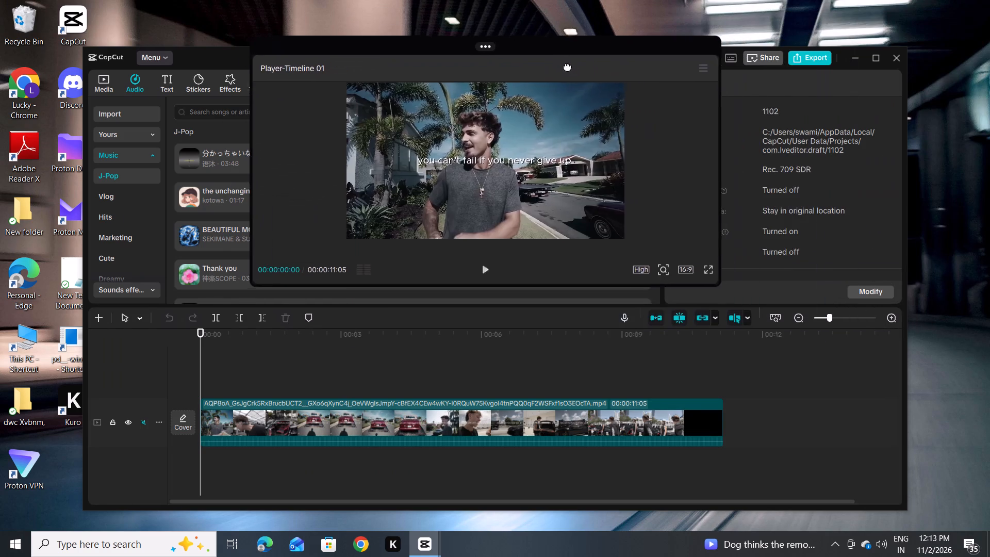
drag(567, 66, 662, 194)
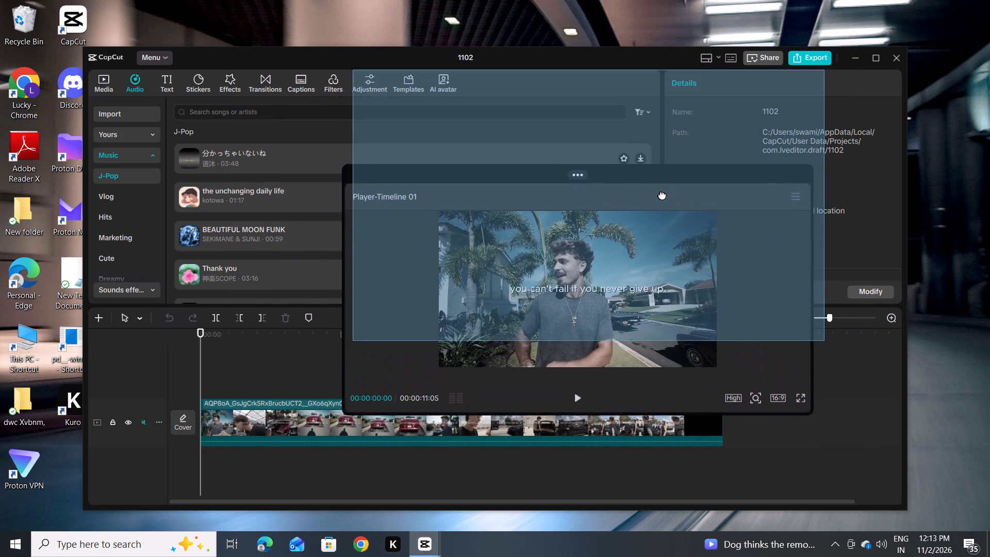
drag(662, 194, 674, 128)
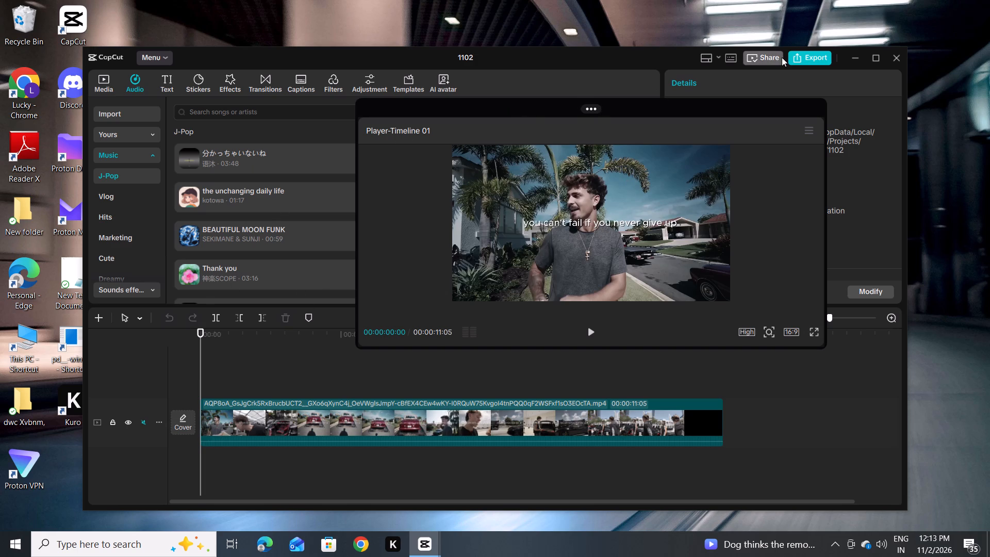
click(871, 55)
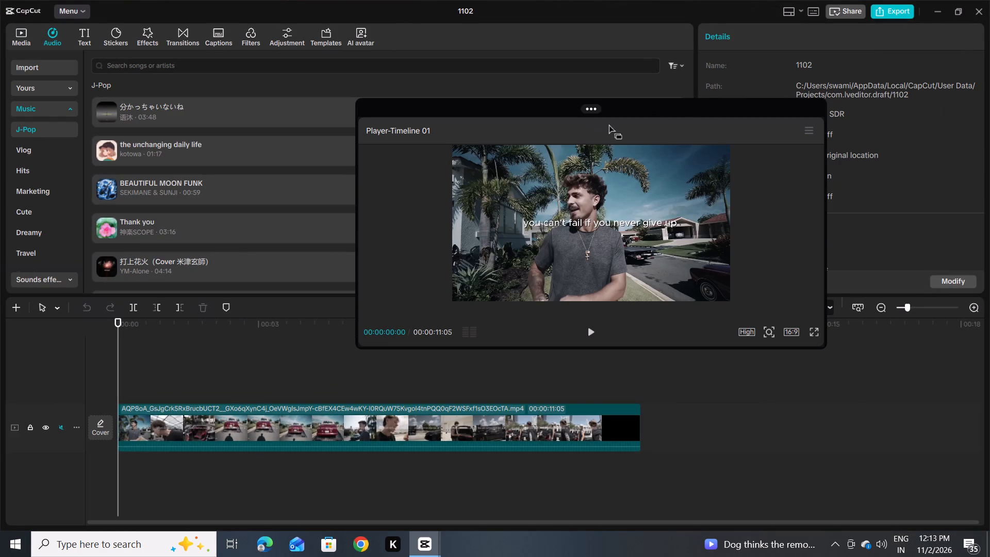
drag(589, 103, 770, 59)
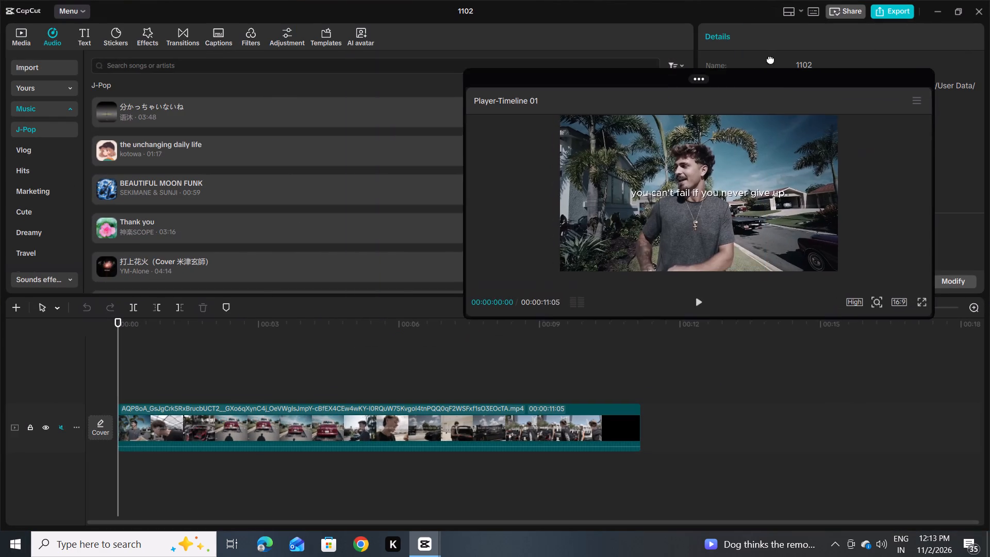
drag(770, 59, 818, 26)
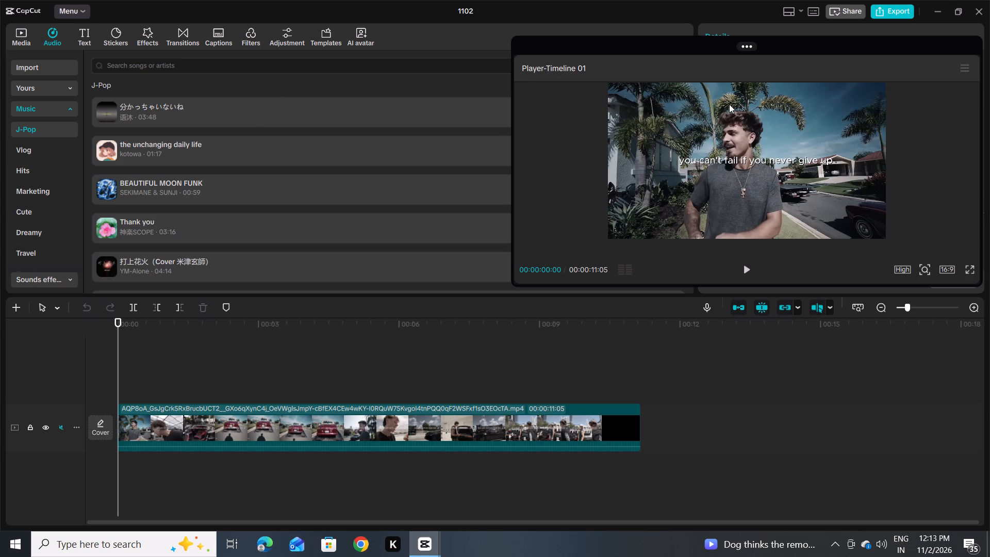
drag(770, 52, 758, 56)
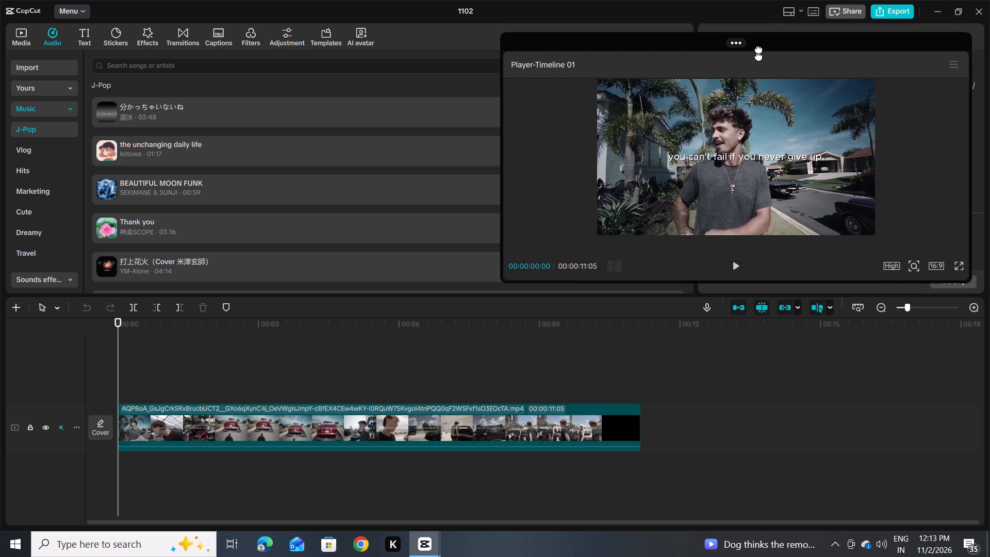
drag(758, 56, 730, 332)
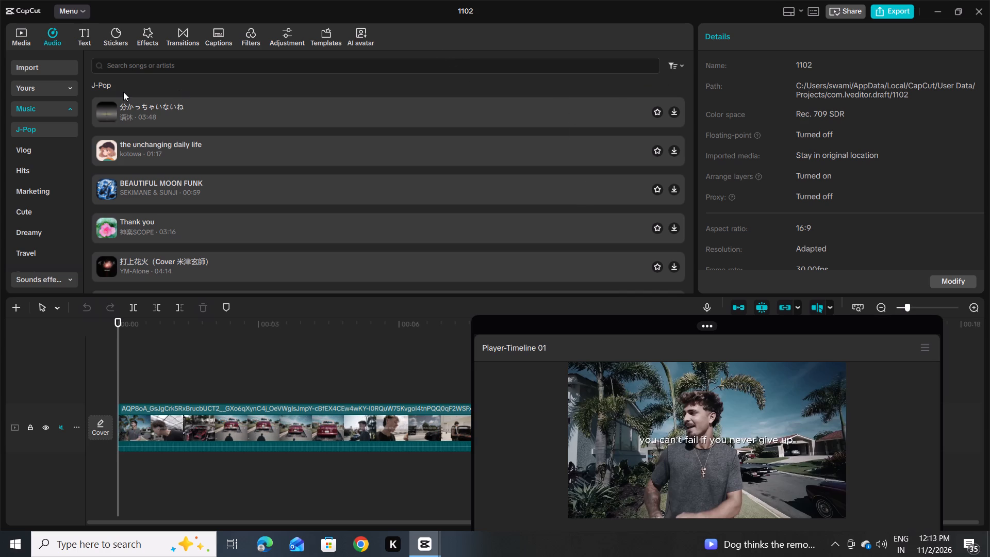
Look through the favorite music, sound effects and TikTok sounds for the saved audio.
click(59, 81)
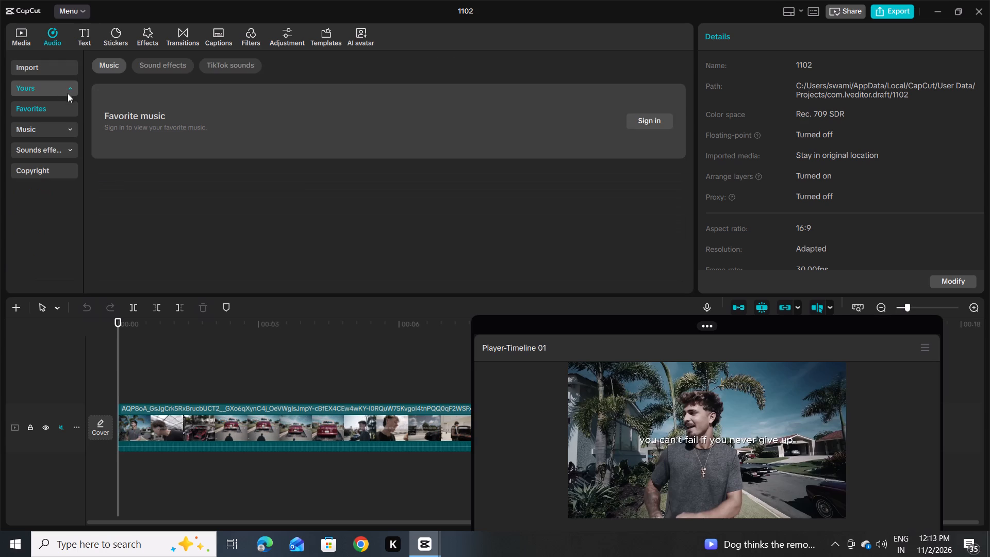
click(181, 59)
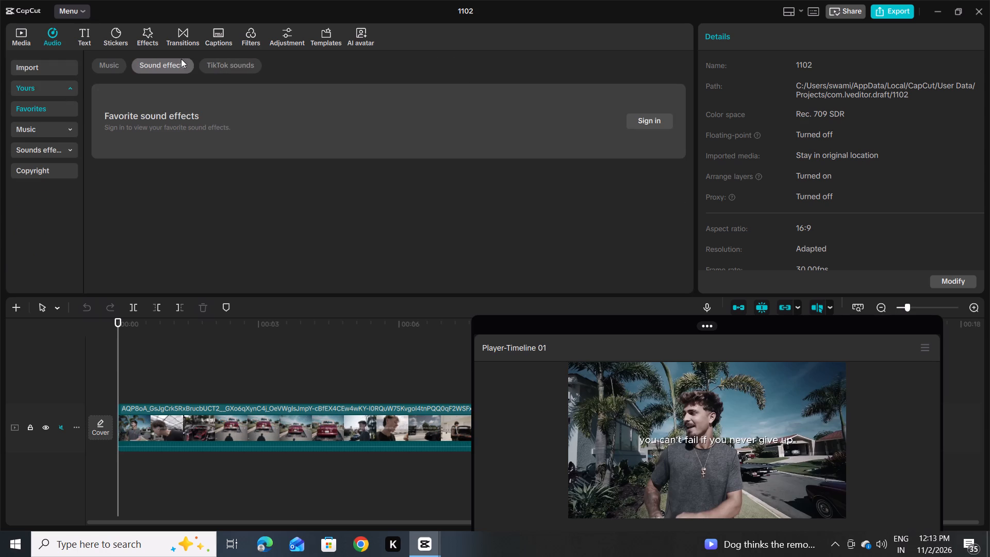
click(235, 61)
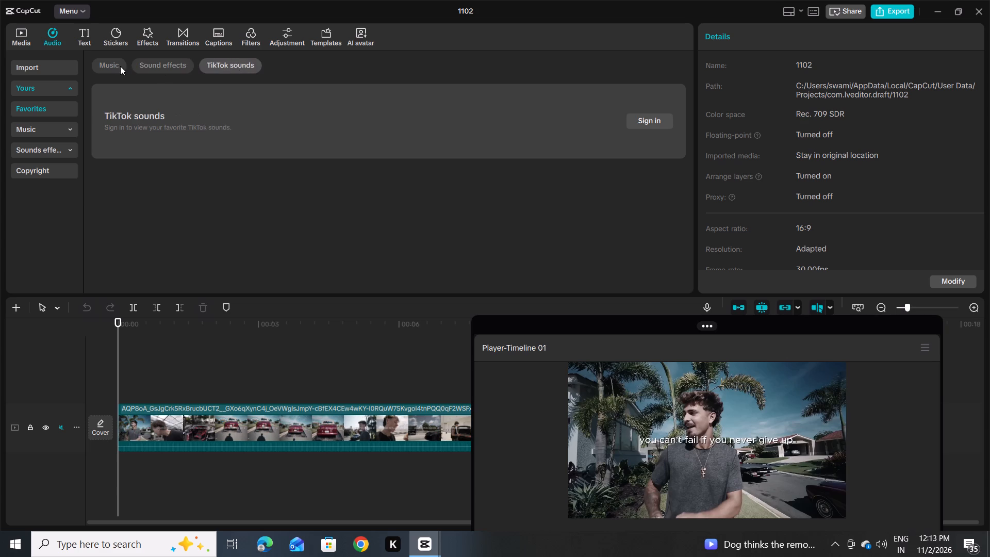
click(111, 65)
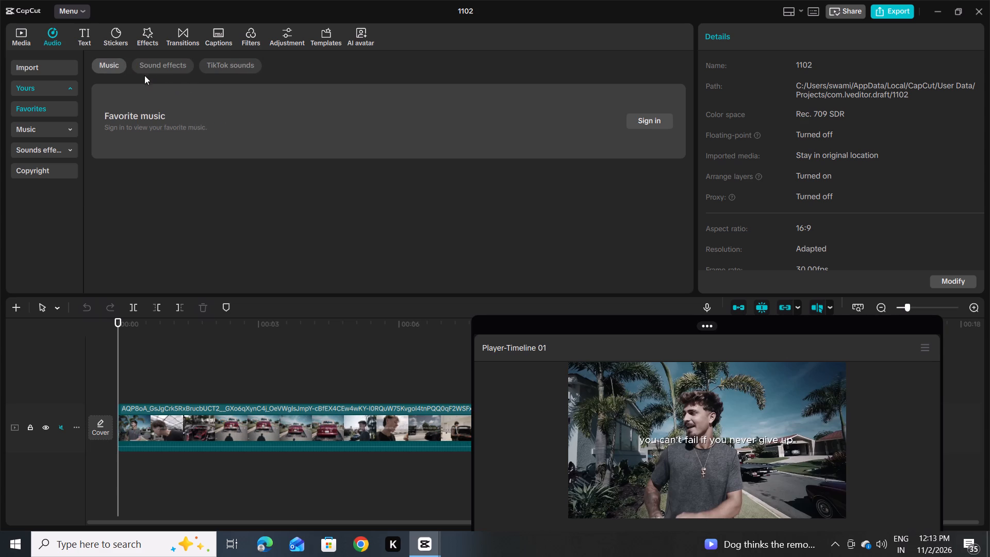
double_click(114, 67)
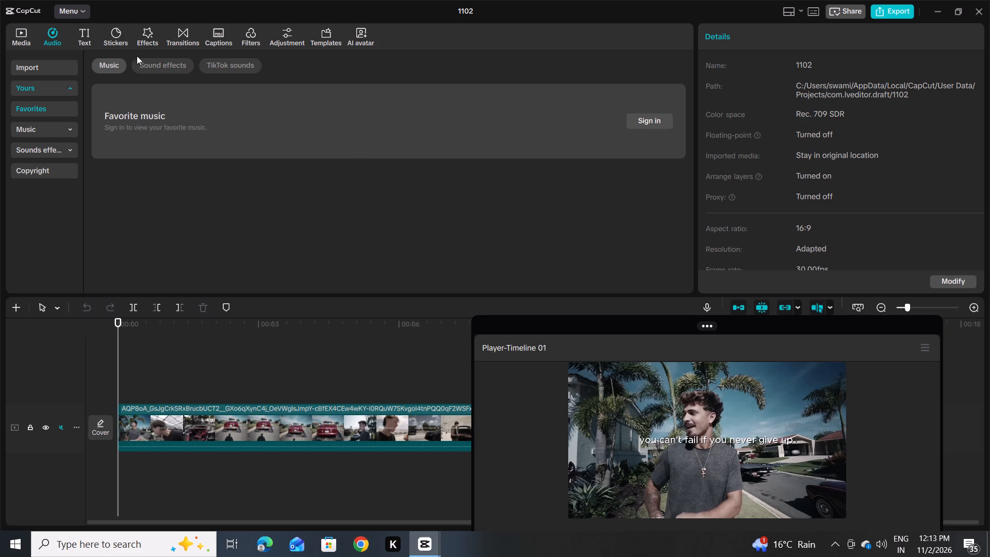
Import the sound of Original audio-1ENJJR from Downloads with Extract audio and add it to the timeline beneath the video.
click(49, 71)
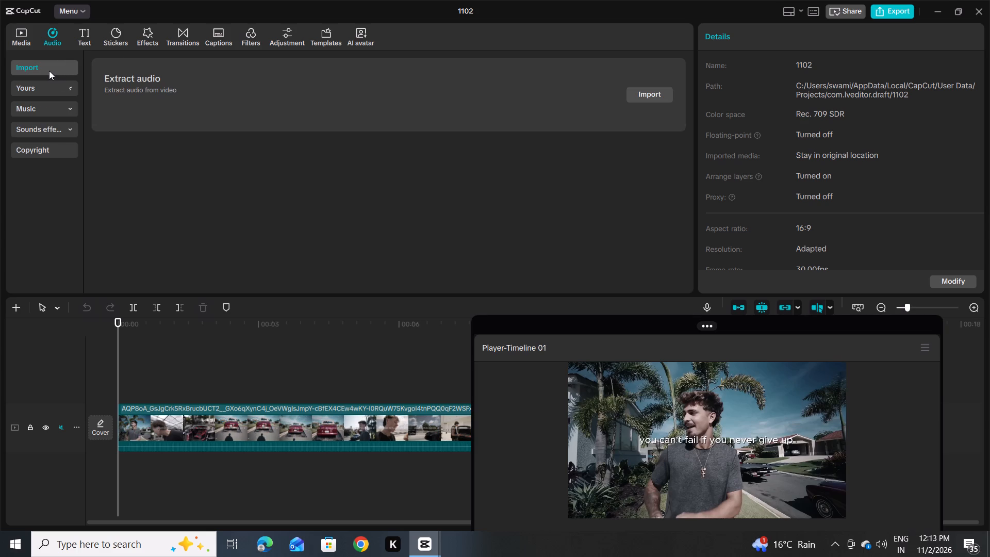
click(651, 90)
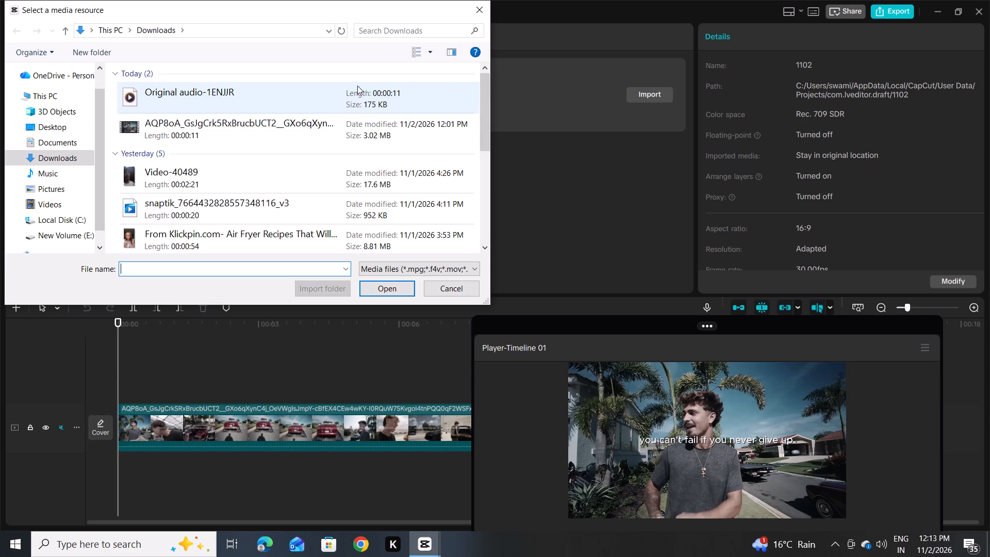
double_click(356, 86)
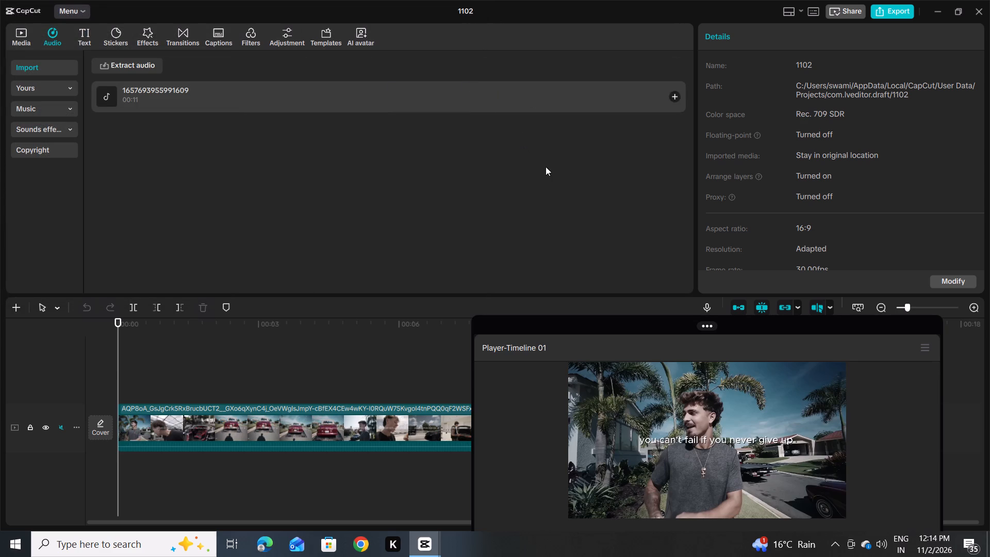
click(678, 103)
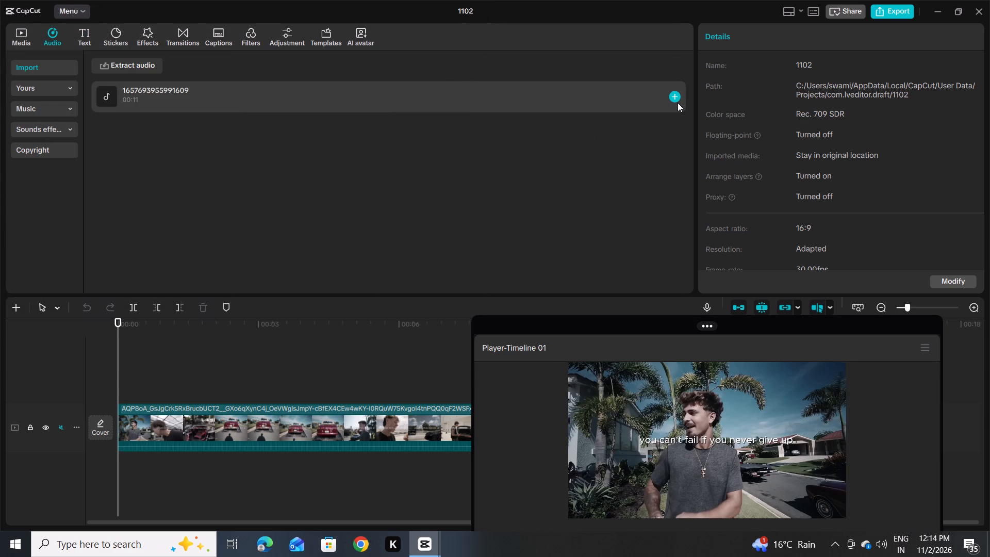
click(671, 95)
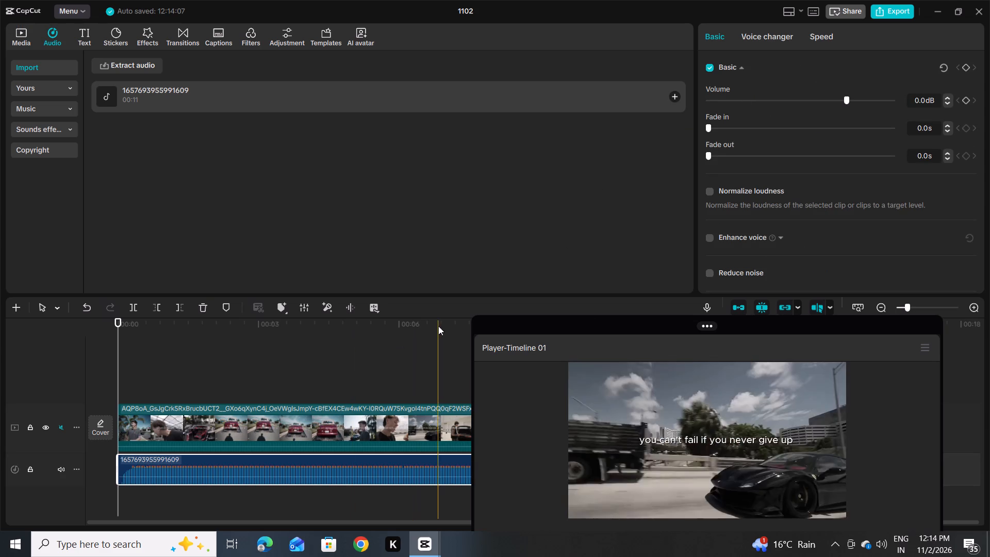
Dock the floating player back into the project window between the audio library and the clip settings.
drag(712, 319, 712, 238)
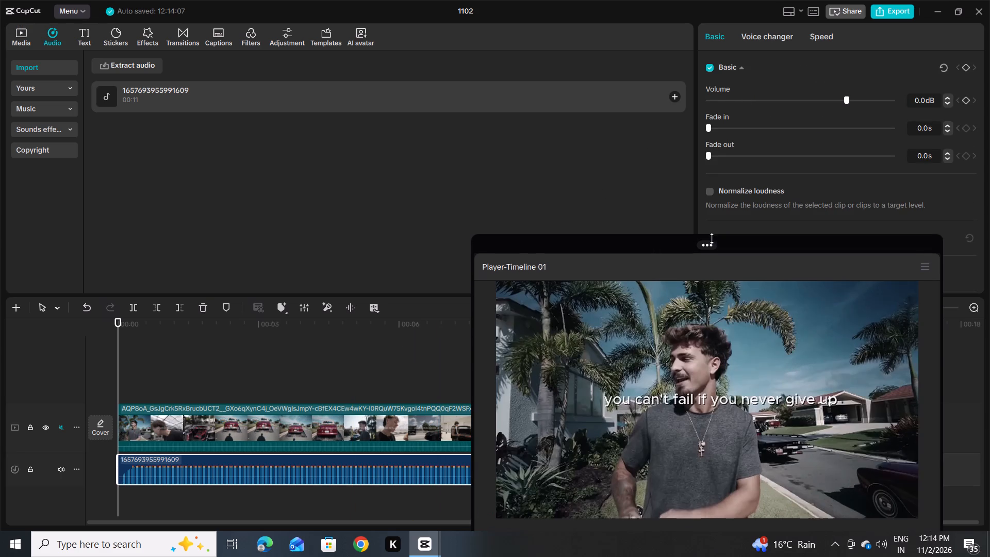
drag(712, 238, 614, 130)
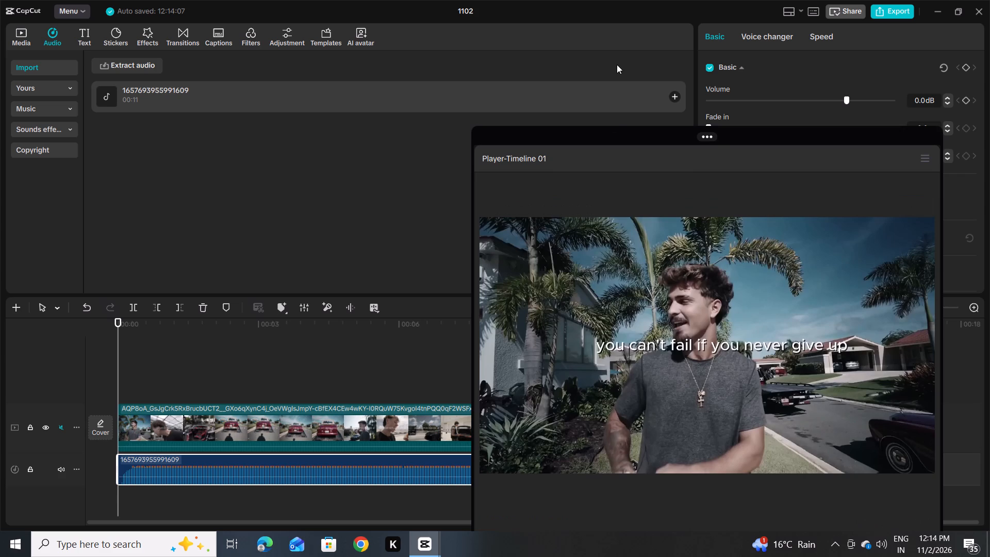
click(711, 134)
drag(735, 133, 590, 10)
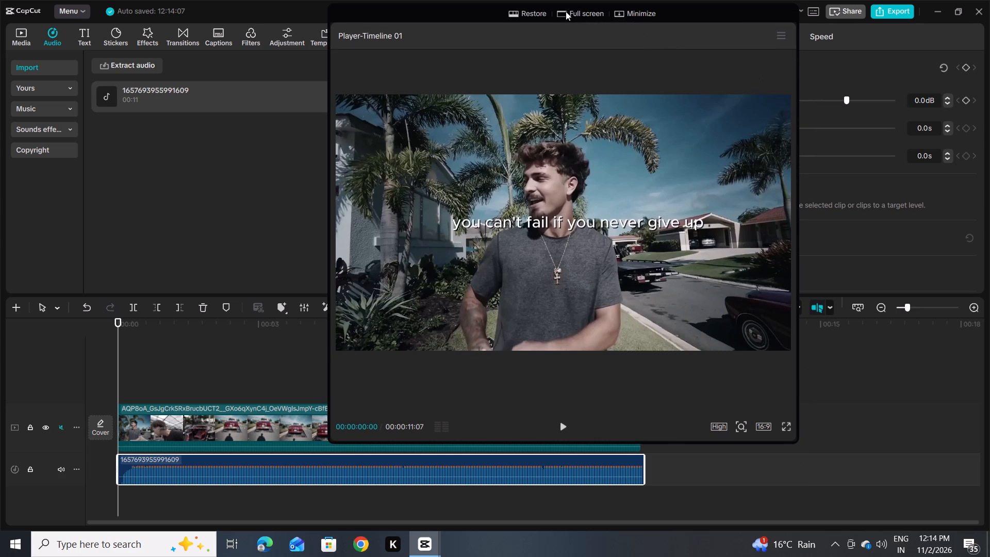
click(566, 11)
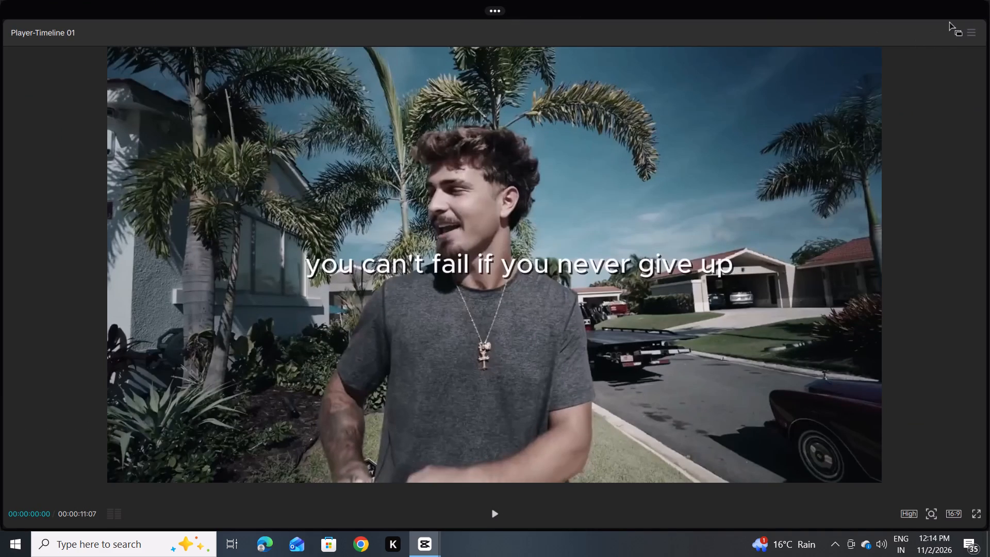
drag(973, 28, 685, 43)
drag(526, 37, 532, 51)
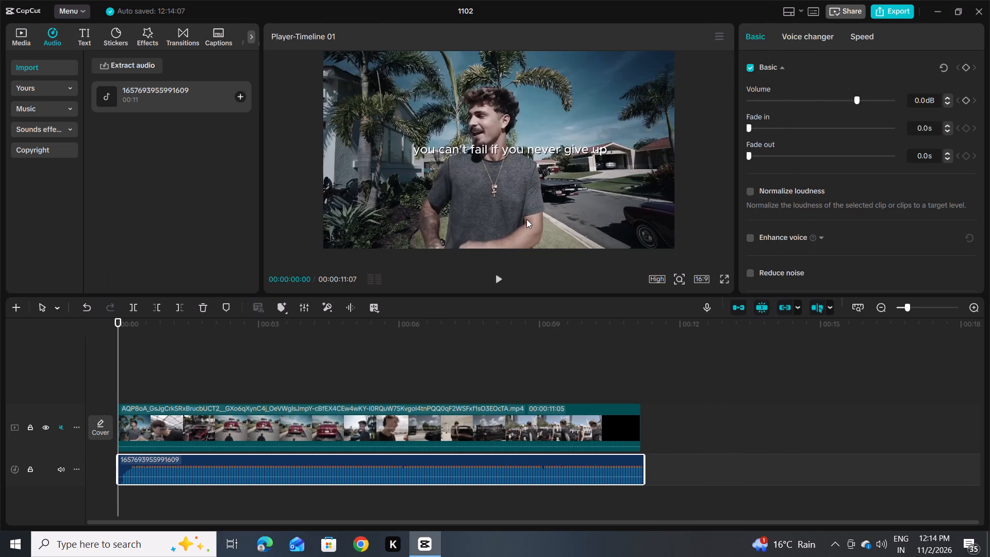
Split the video clip at 00:00:01:02, where the first scene ends.
scroll(526, 219, down, 2)
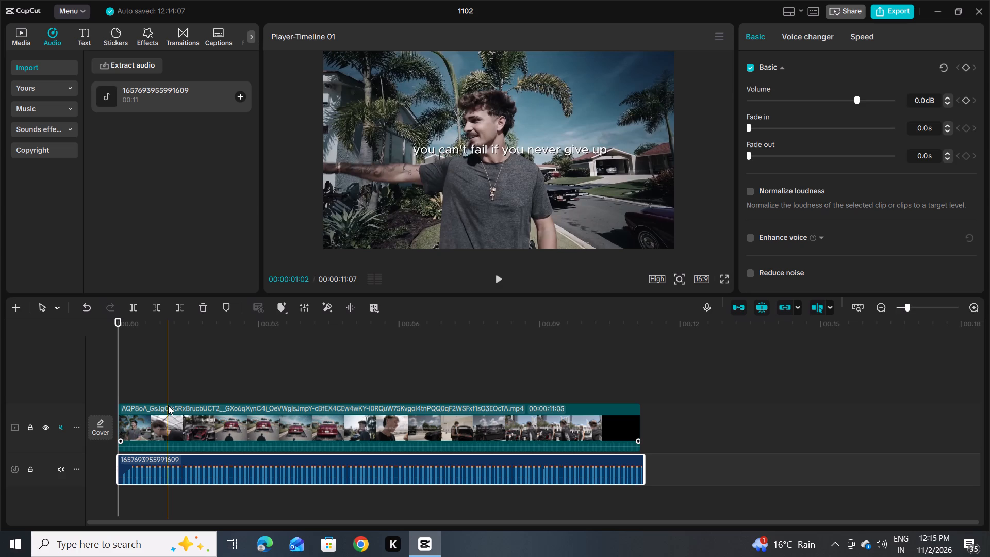
click(168, 405)
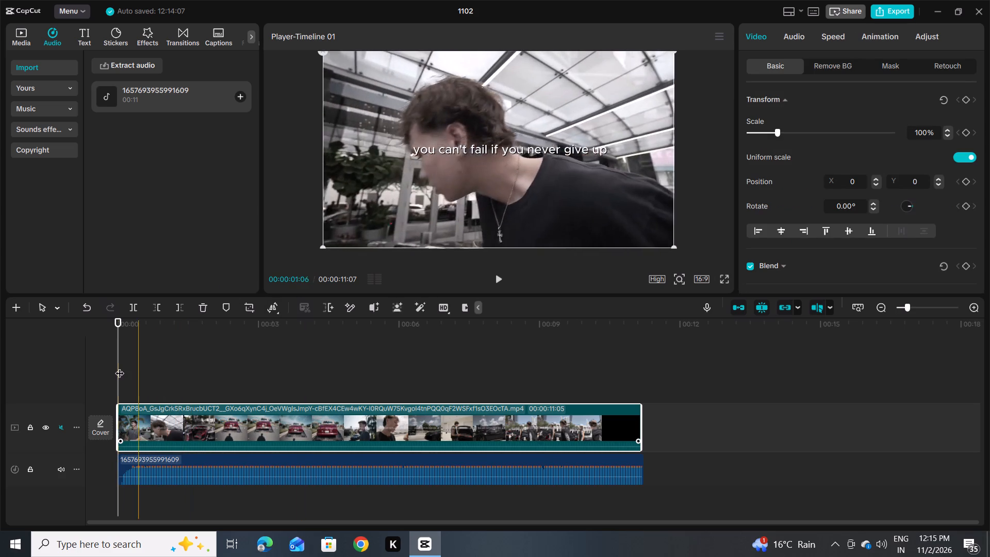
drag(119, 360, 144, 364)
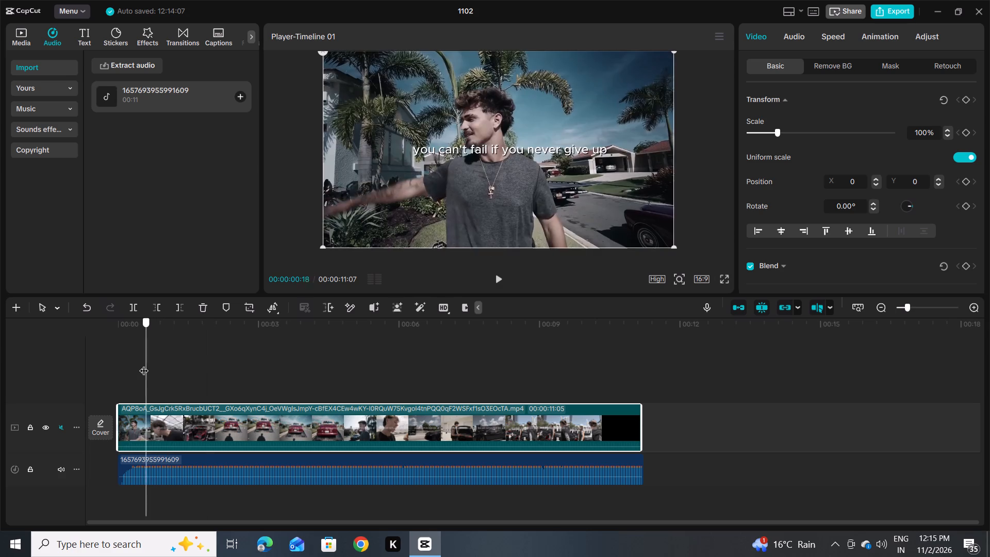
drag(144, 364, 148, 364)
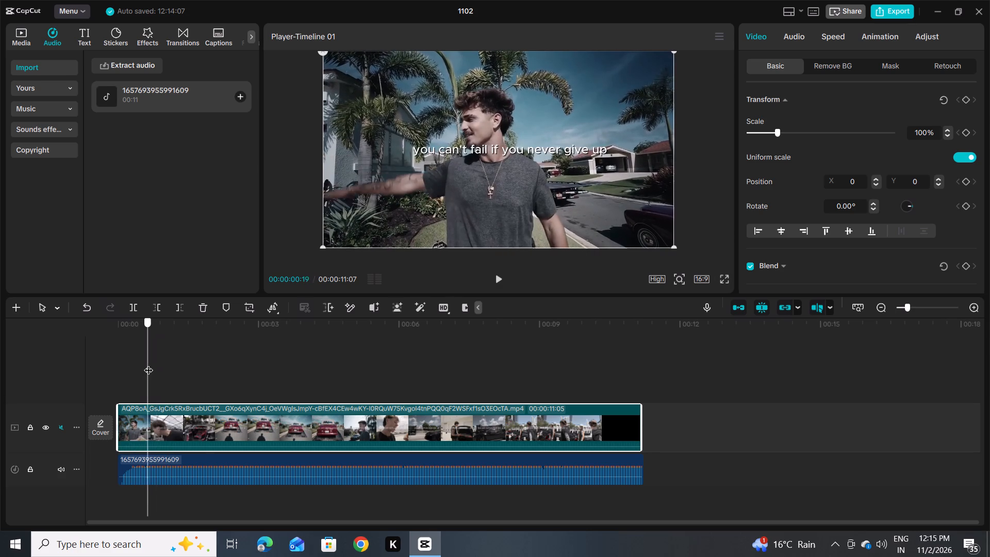
drag(148, 364, 158, 364)
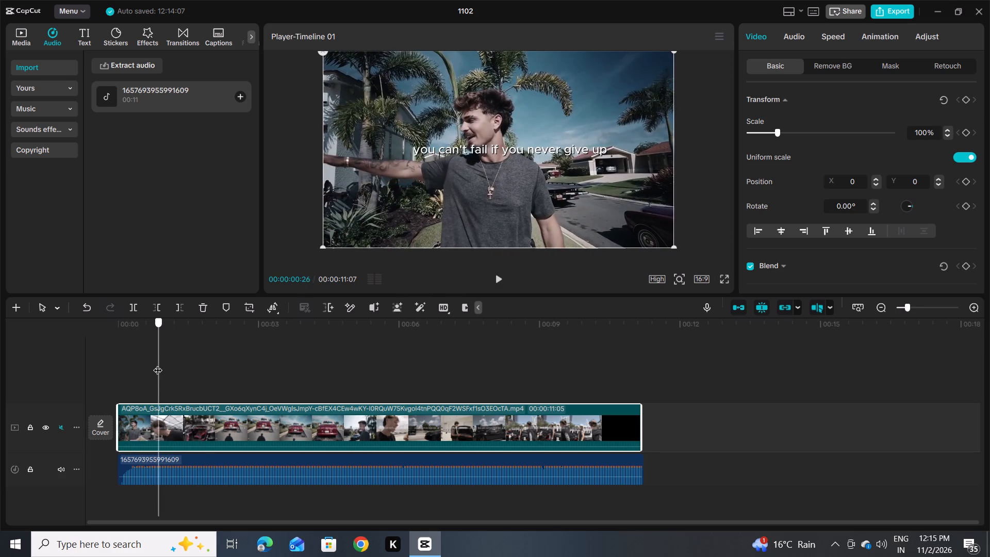
drag(158, 364, 165, 364)
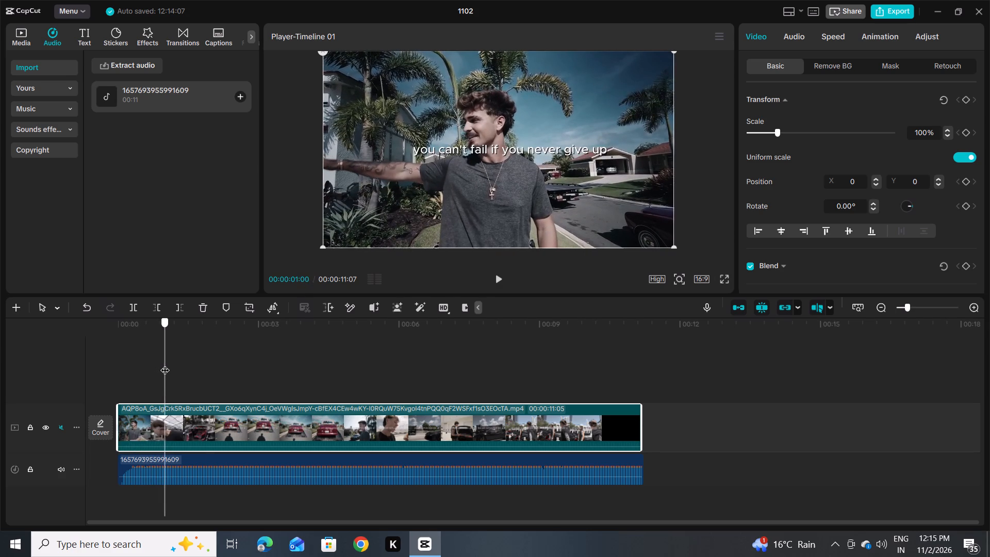
drag(165, 364, 167, 365)
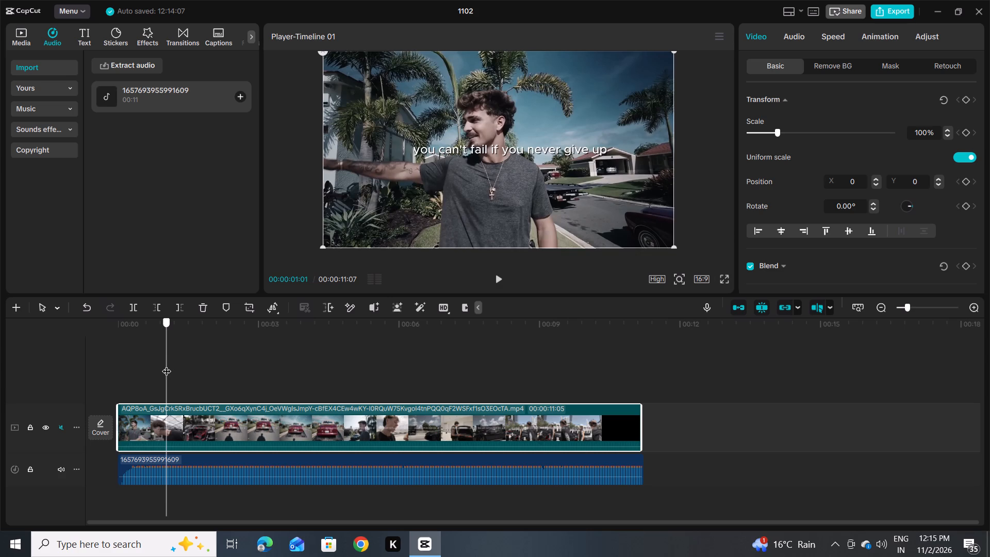
drag(167, 365, 168, 364)
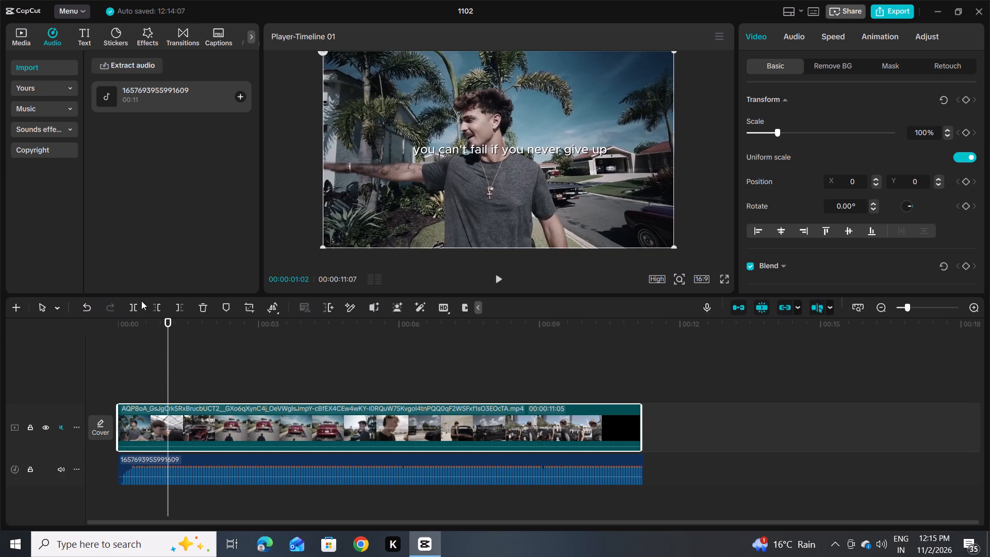
click(137, 307)
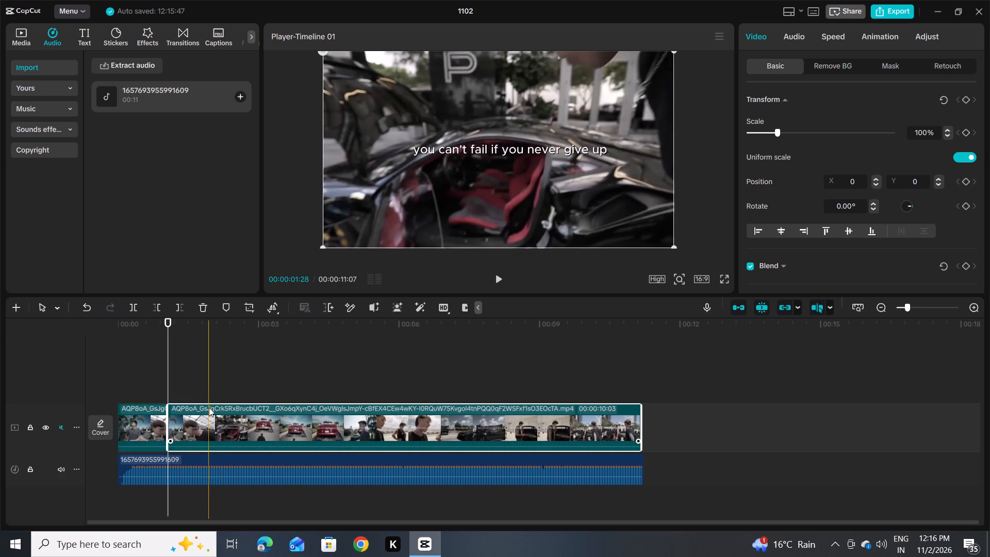
Split the remaining long video clip at 00:00:02:04, where the open car door scene is shown.
drag(168, 391, 206, 388)
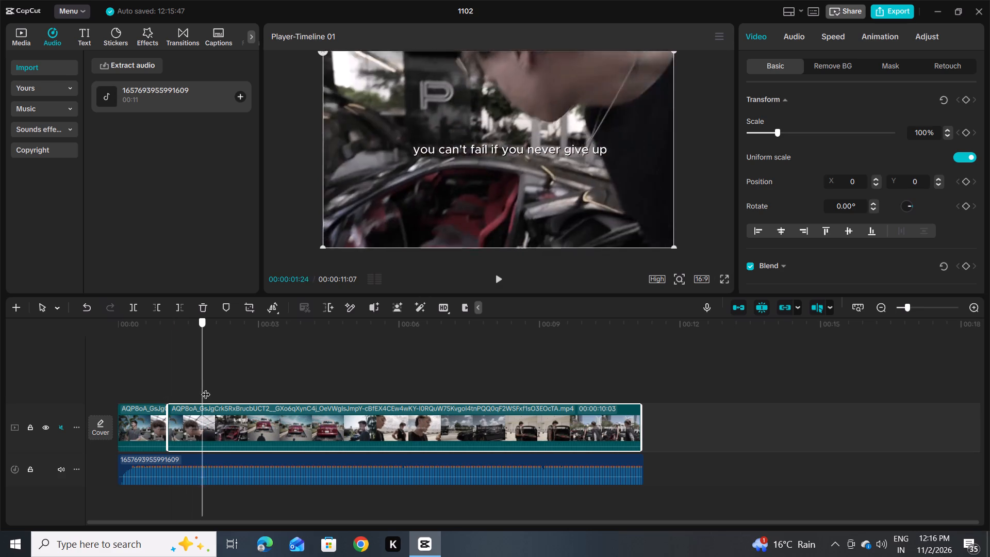
drag(206, 388, 216, 388)
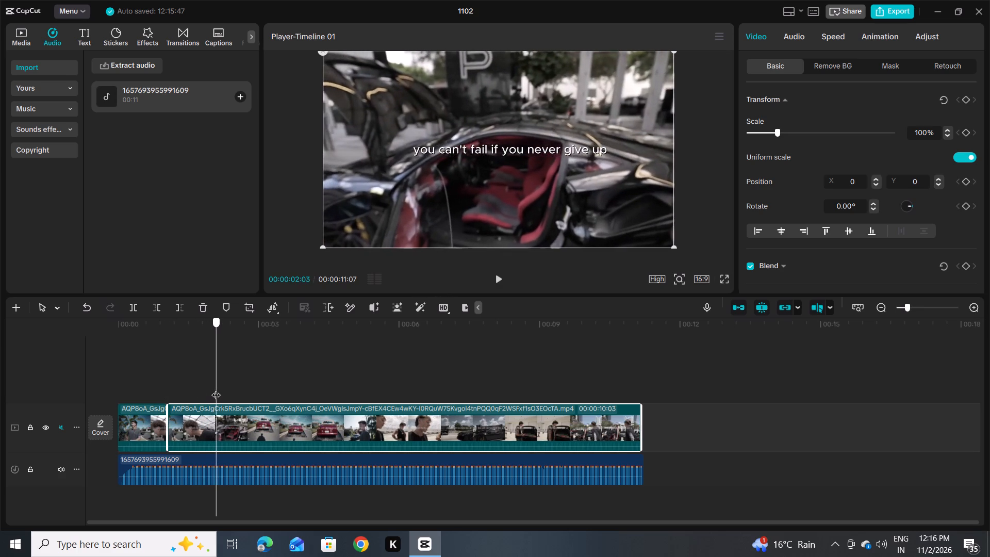
drag(216, 388, 217, 388)
drag(217, 388, 218, 388)
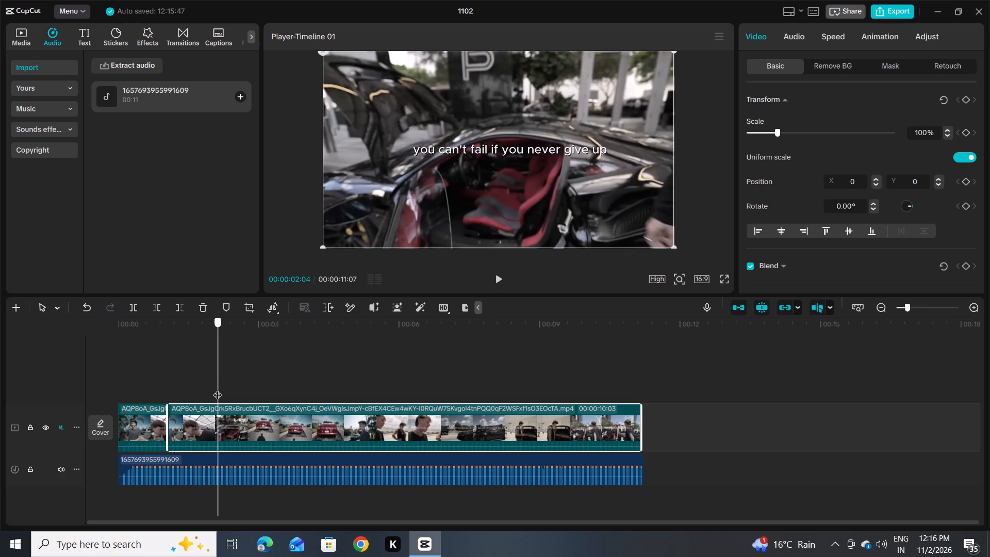
drag(218, 388, 218, 388)
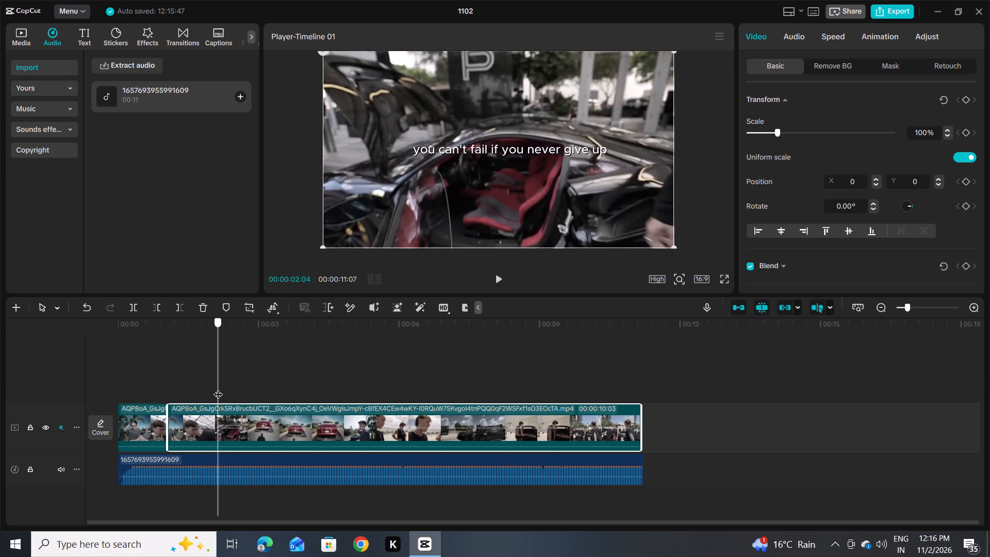
drag(218, 388, 218, 388)
click(218, 388)
click(133, 304)
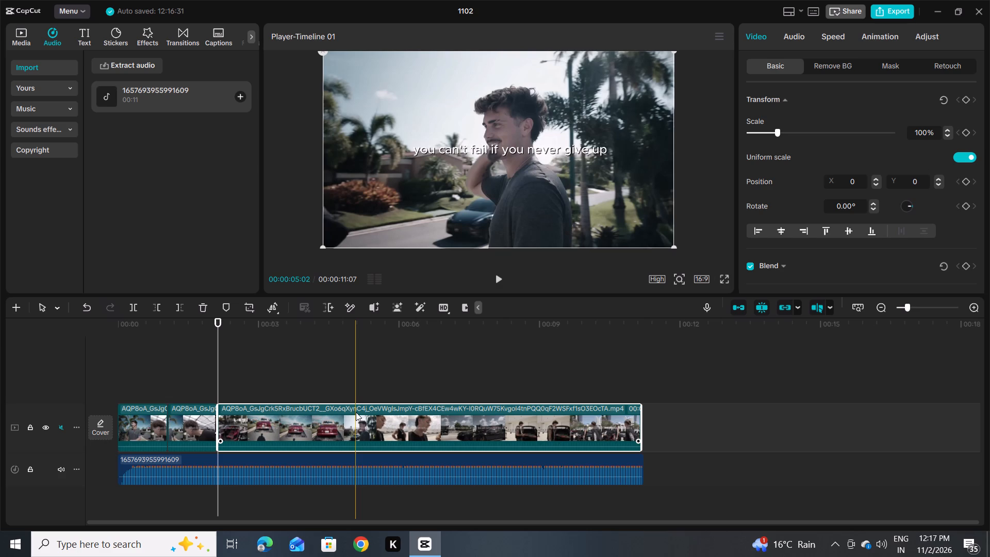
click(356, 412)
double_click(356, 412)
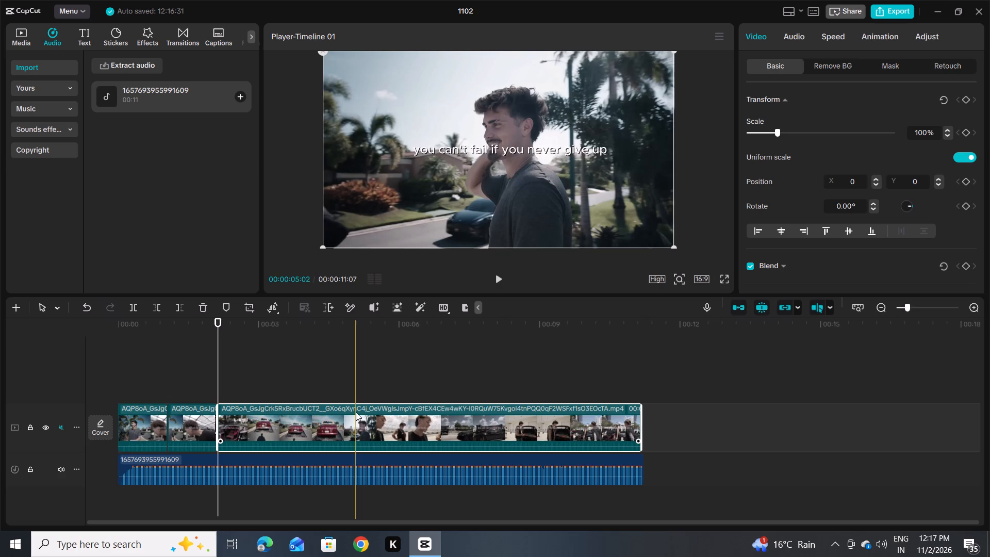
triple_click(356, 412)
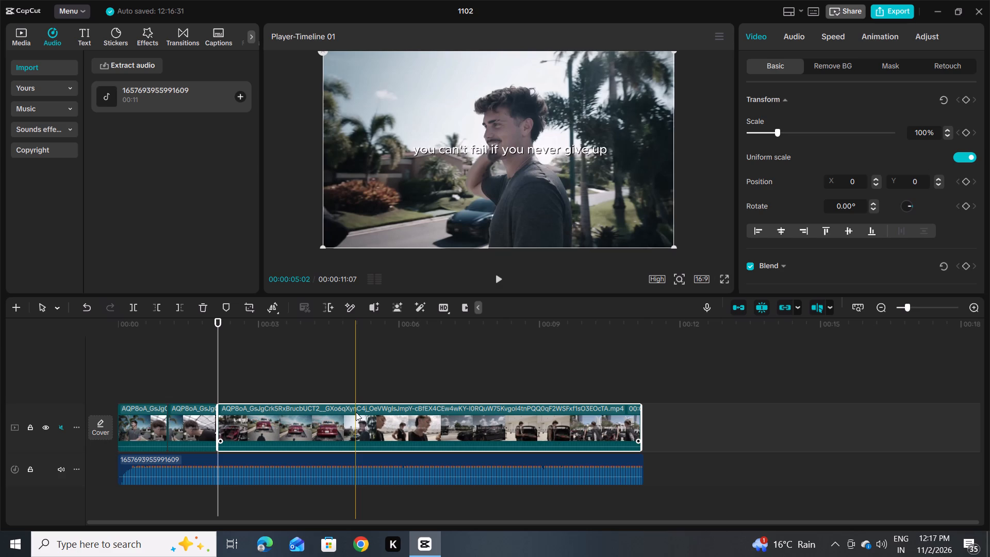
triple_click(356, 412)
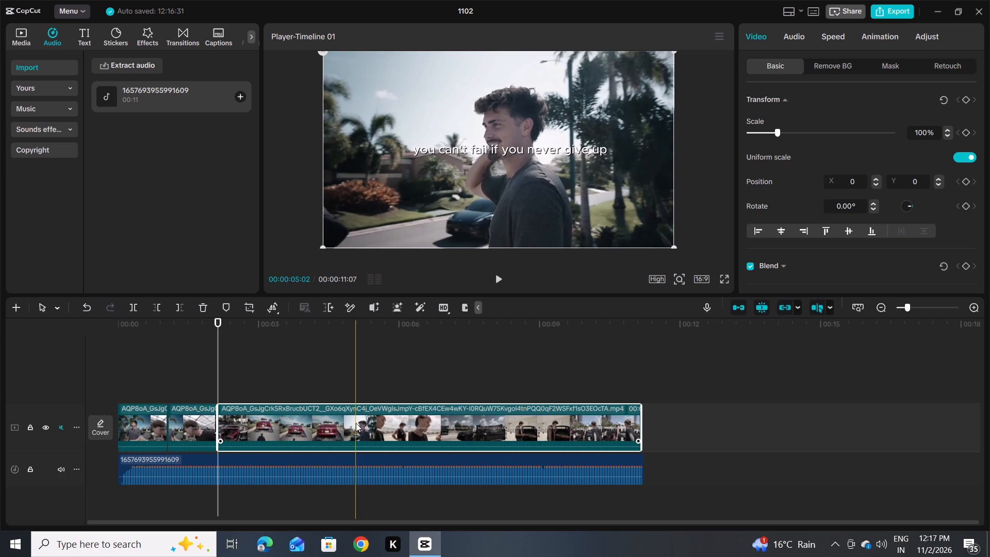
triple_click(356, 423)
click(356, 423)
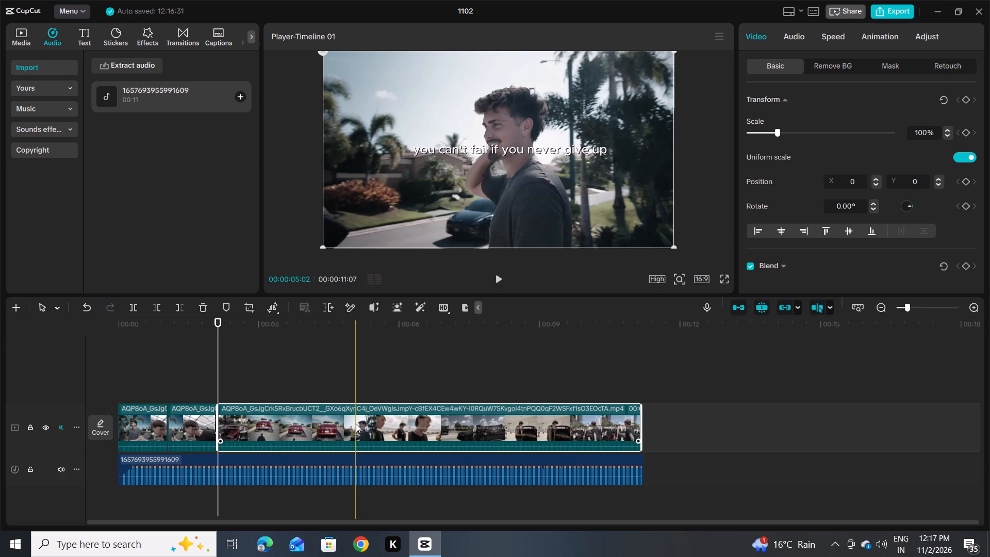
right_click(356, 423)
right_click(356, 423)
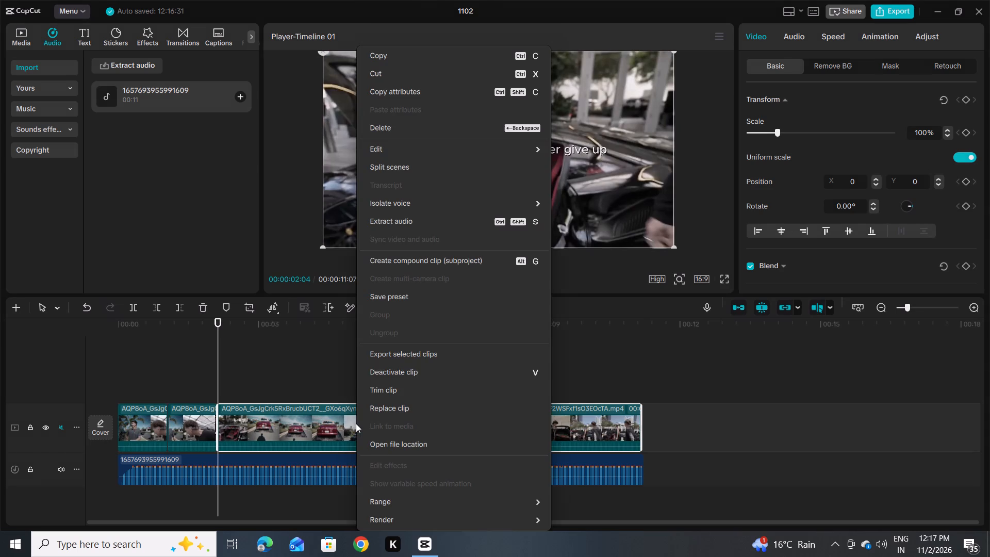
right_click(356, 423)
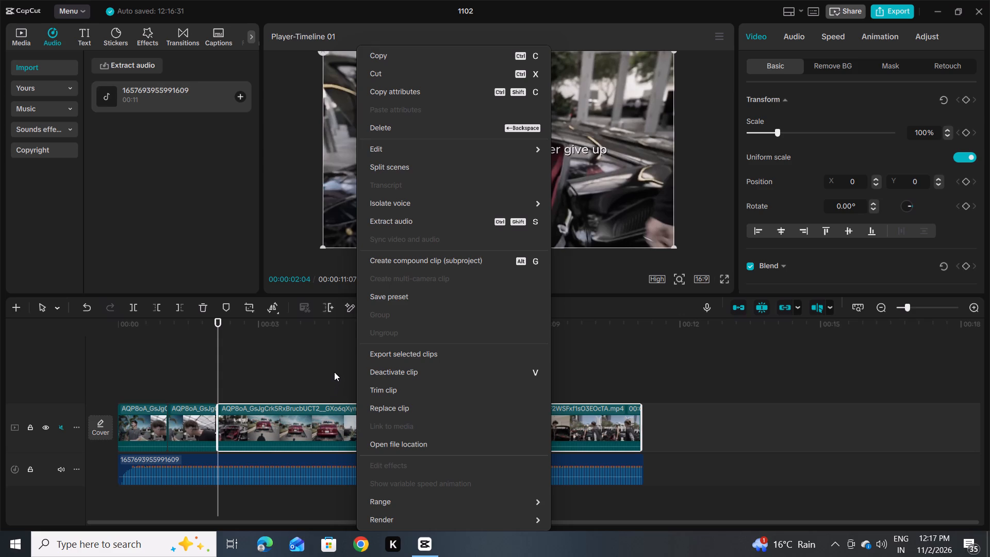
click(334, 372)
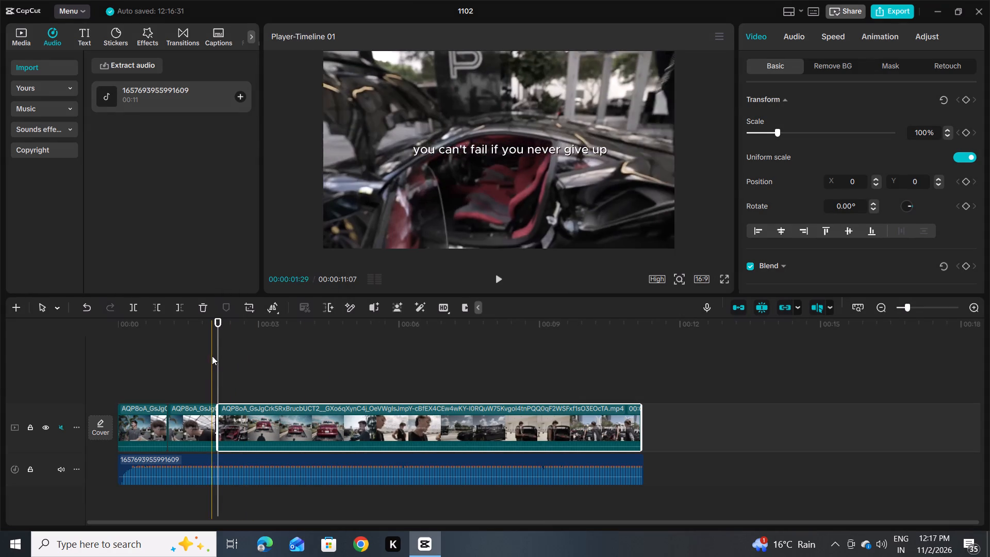
Split the remaining long video clip at 00:00:05:02, where the palm-lined street scene changes to the two men outside the warehouse.
drag(217, 356, 376, 351)
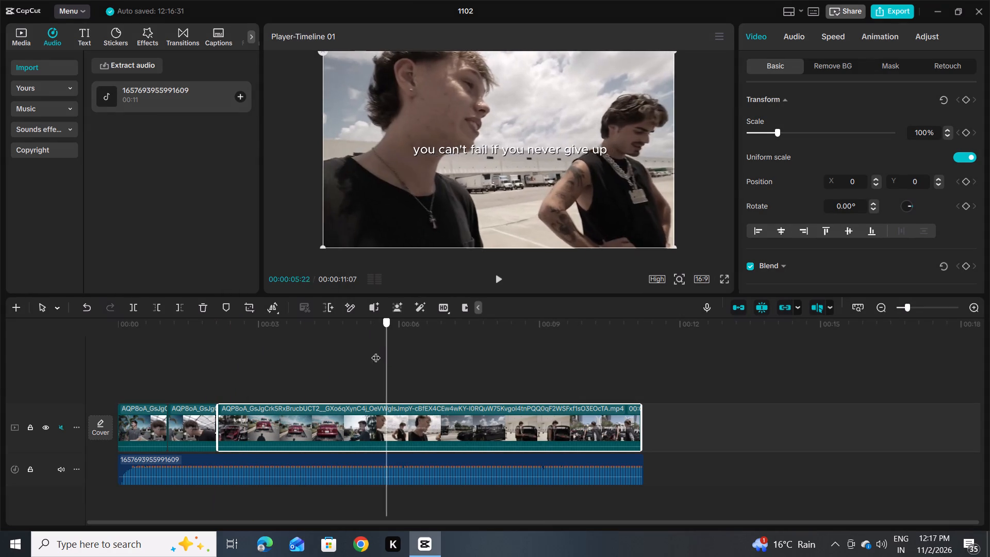
drag(376, 351, 353, 357)
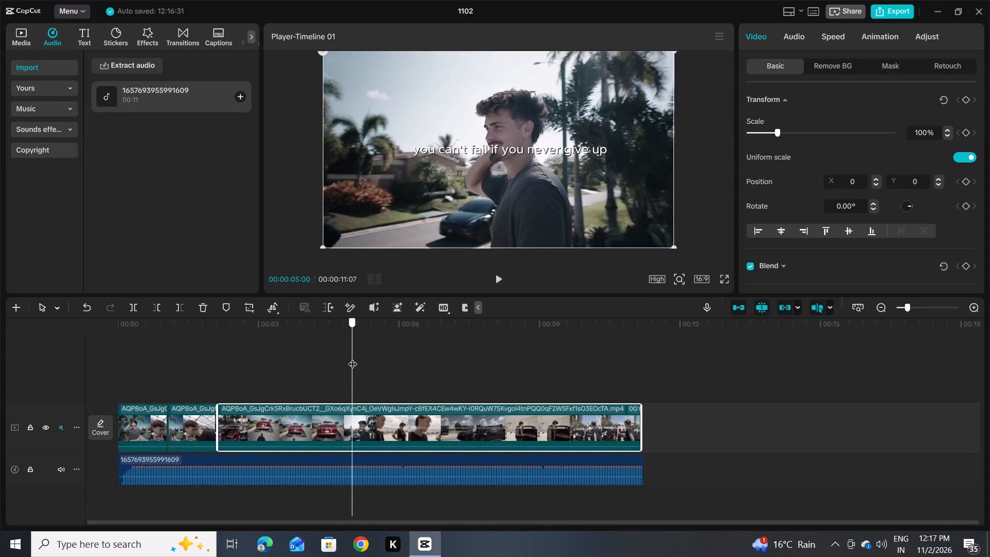
drag(353, 357, 355, 358)
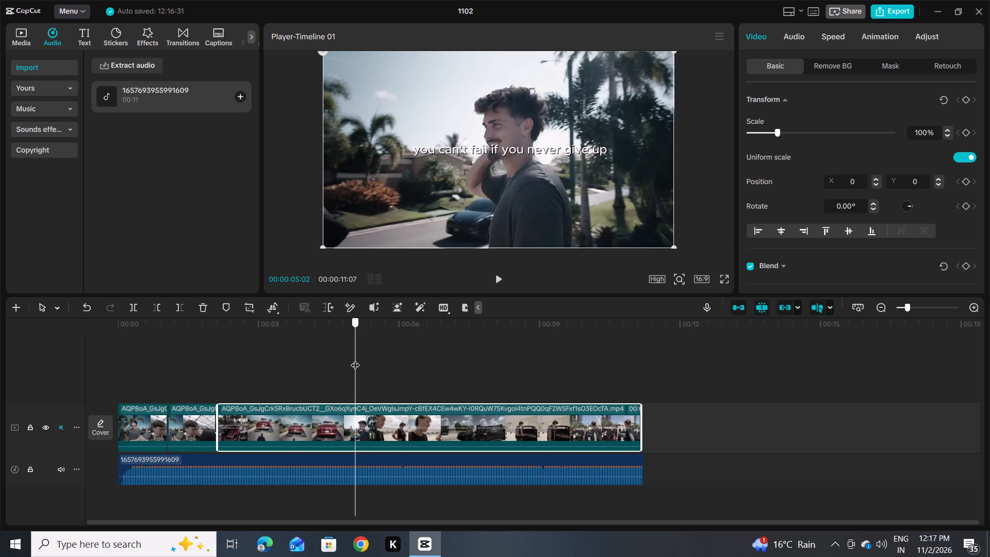
drag(355, 358, 356, 358)
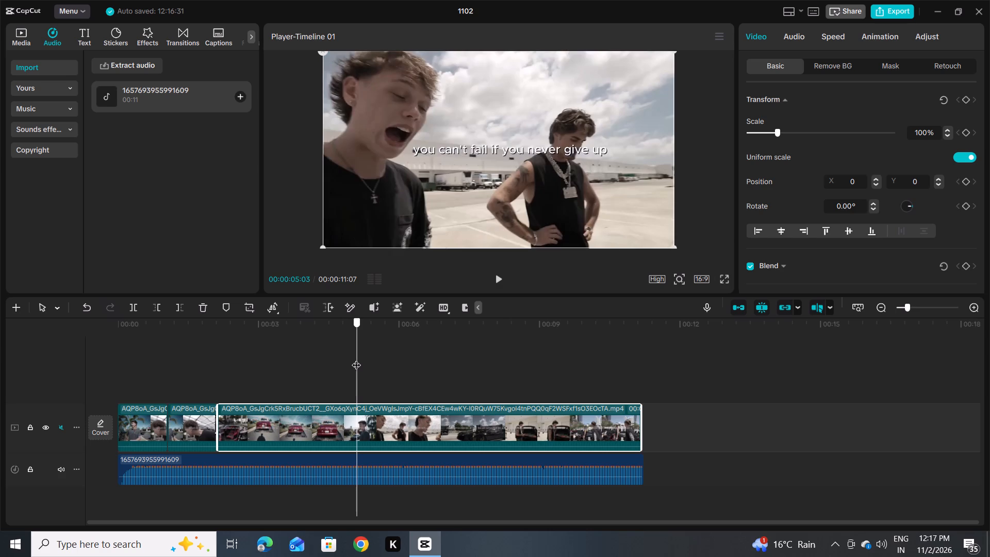
drag(356, 358, 356, 358)
drag(356, 358, 356, 358)
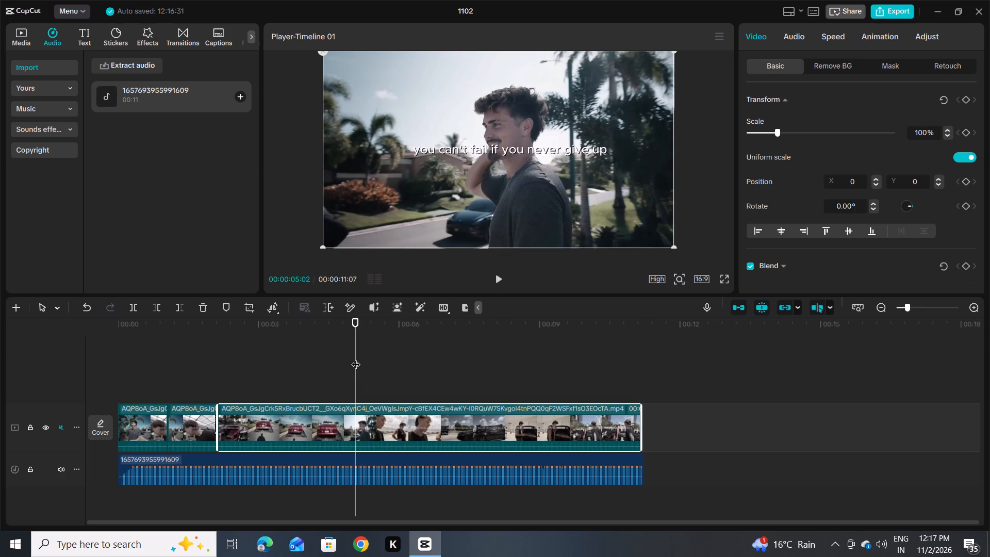
click(136, 302)
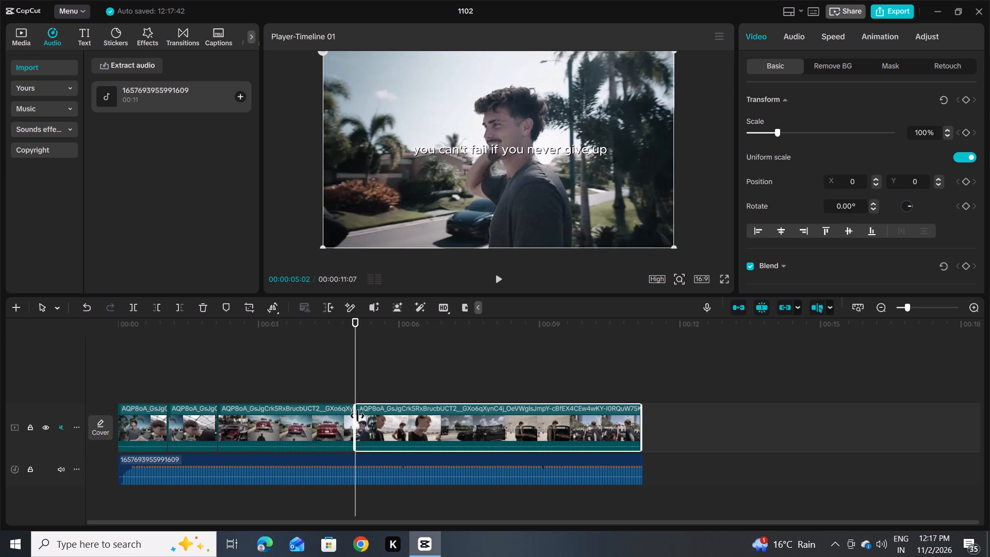
Trim the leftover street-scene frames off the start of the last video clip.
click(357, 416)
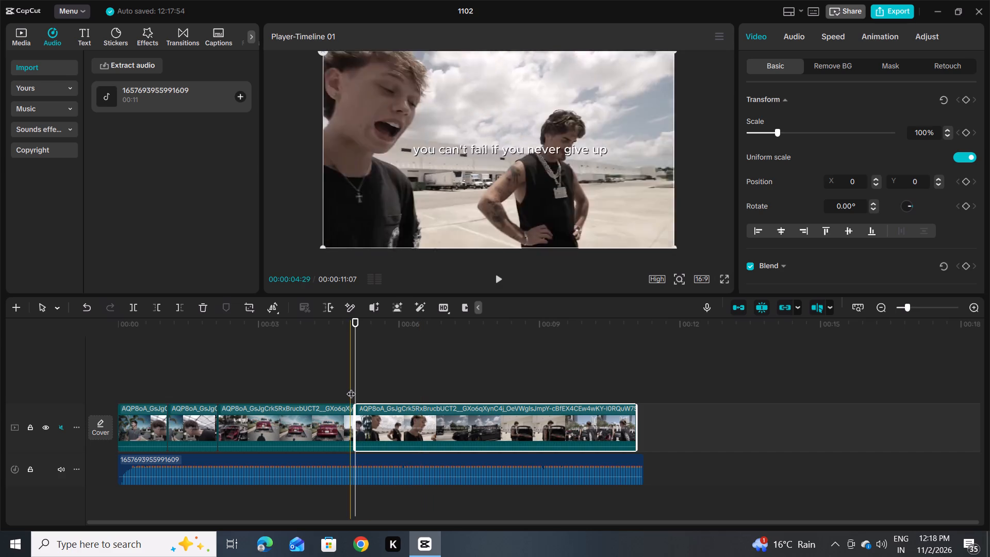
Split the last video clip at 00:00:06:12, where the scene of the two men outside the warehouse ends.
drag(356, 387, 417, 385)
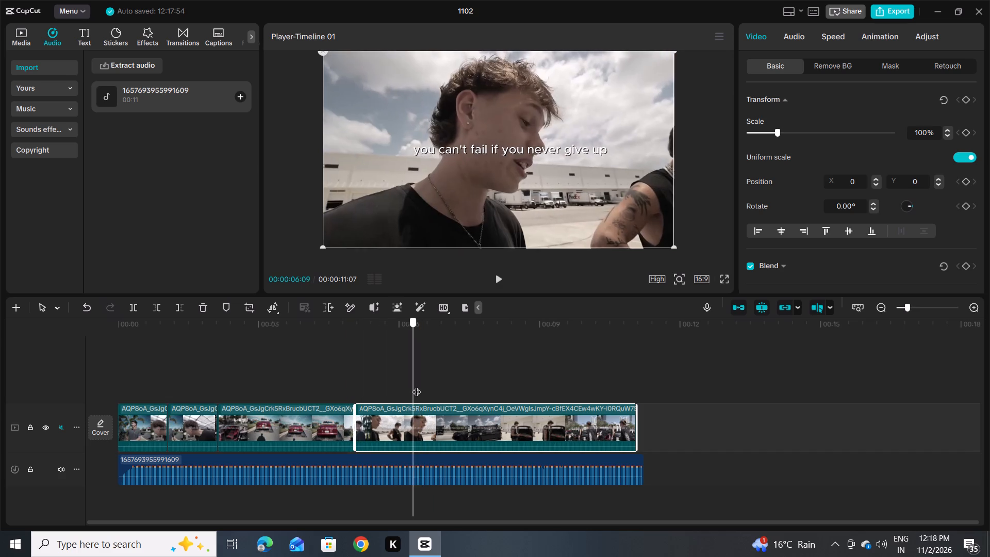
drag(417, 385, 420, 386)
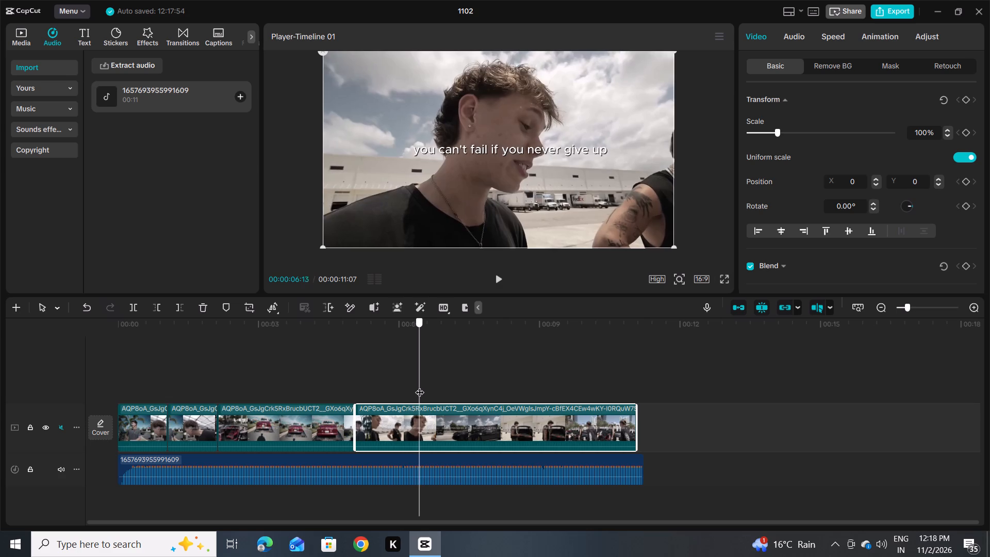
drag(420, 386, 418, 386)
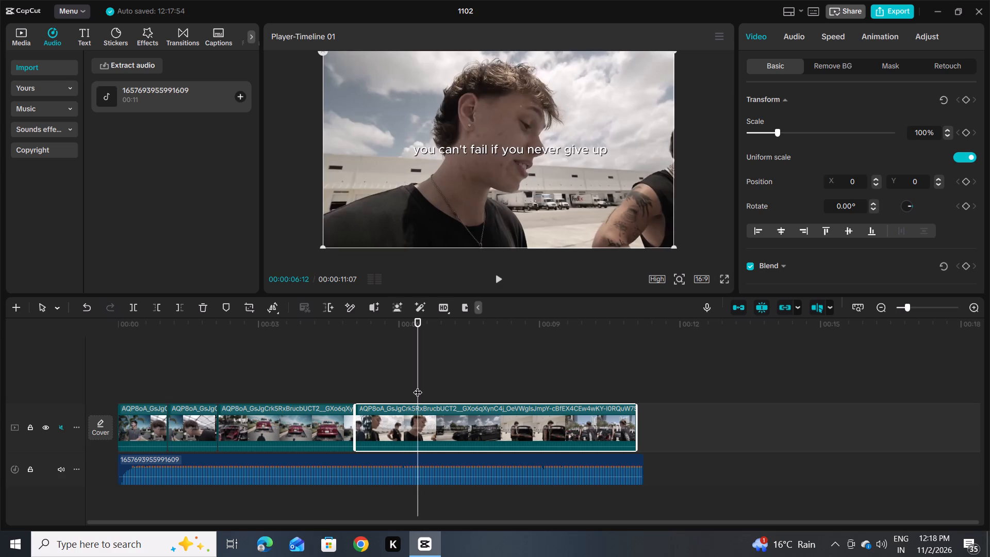
click(135, 305)
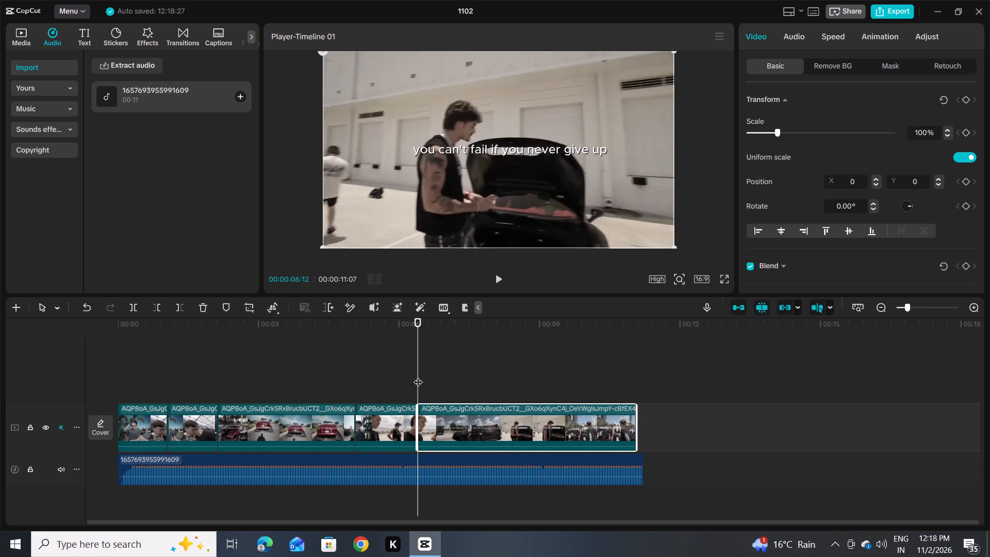
Split the last video clip at 00:00:07:26, where the black sports car highway scene changes to the open-hood scene.
drag(418, 375, 479, 375)
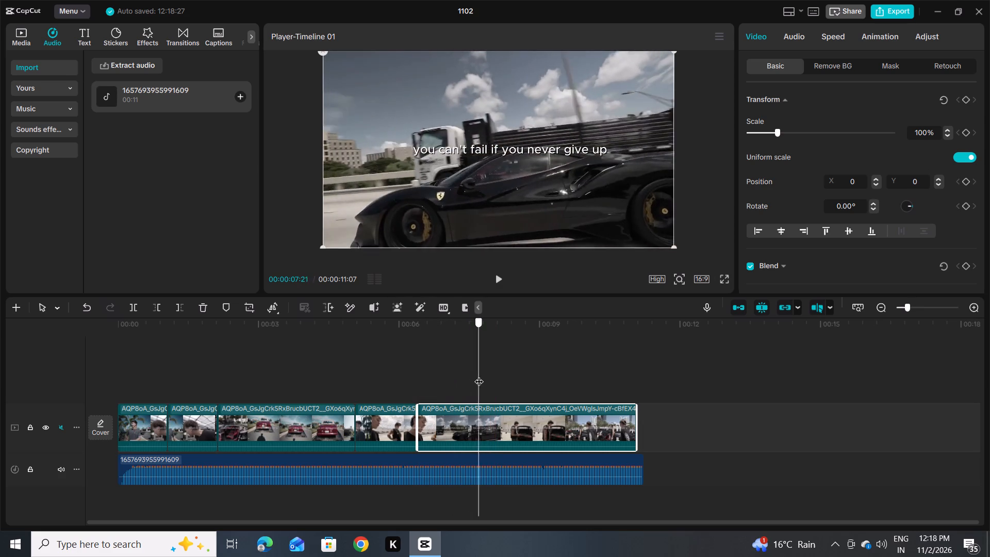
drag(479, 375, 487, 378)
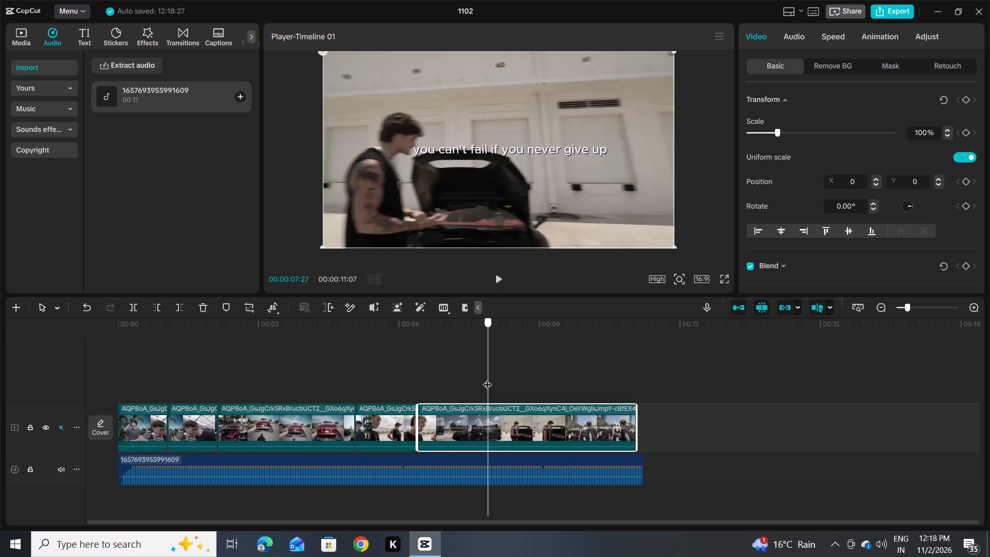
drag(487, 378, 487, 378)
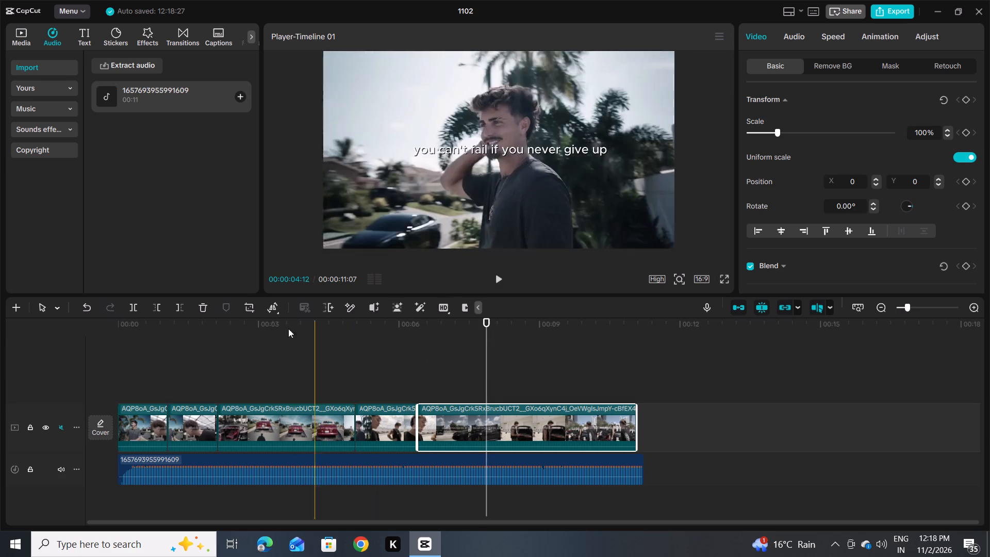
click(127, 303)
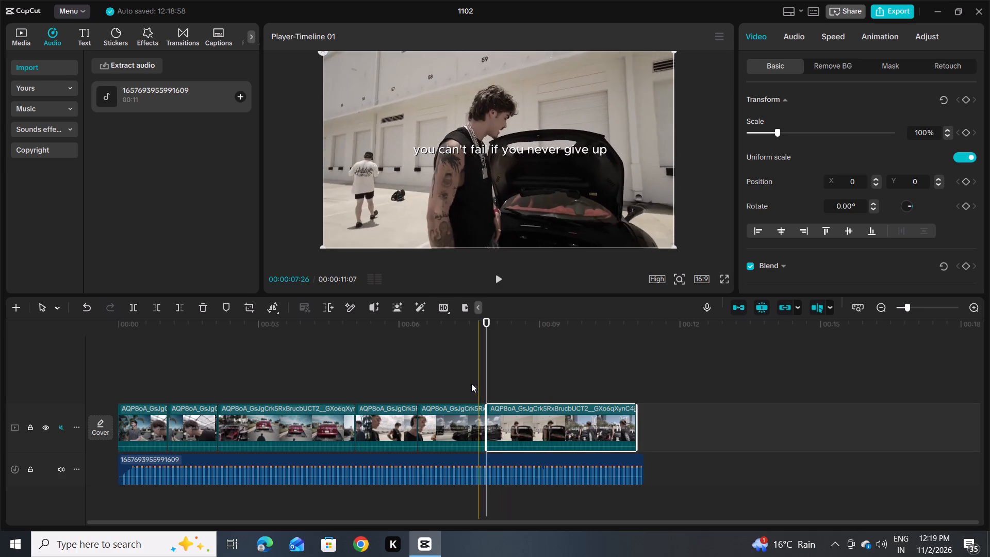
Split the last video clip at 00:00:09:09, where the open-hood scene changes to the city street scene.
drag(486, 382, 516, 380)
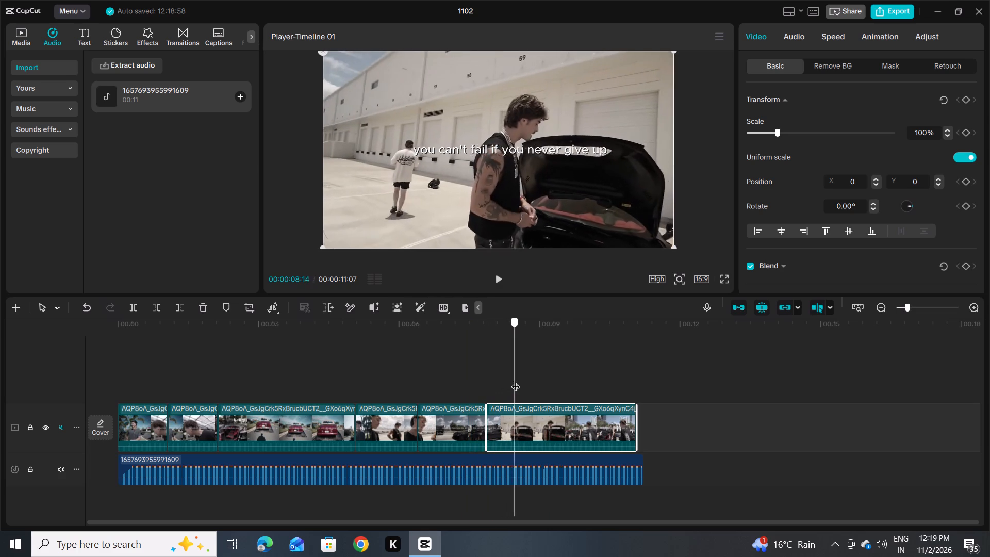
drag(516, 380, 548, 380)
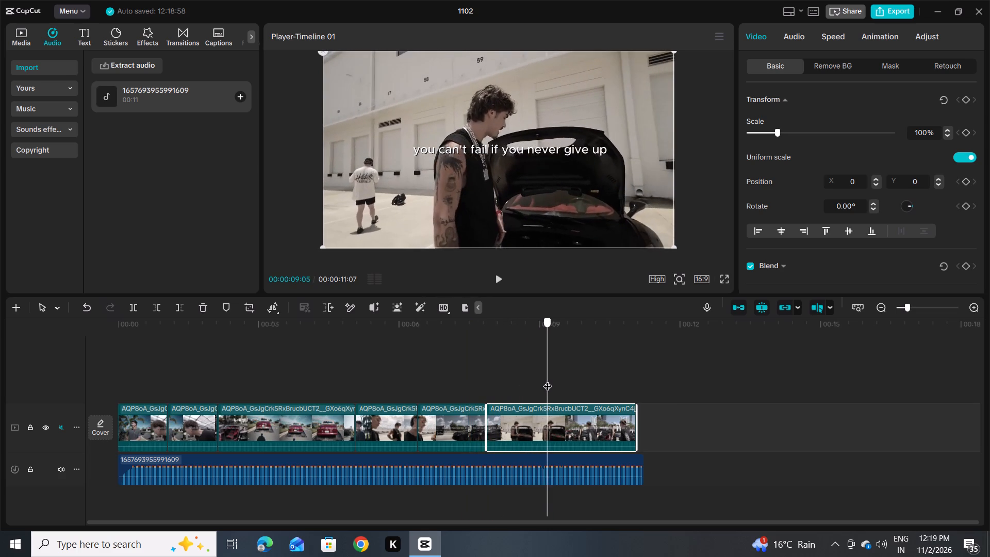
drag(548, 380, 554, 380)
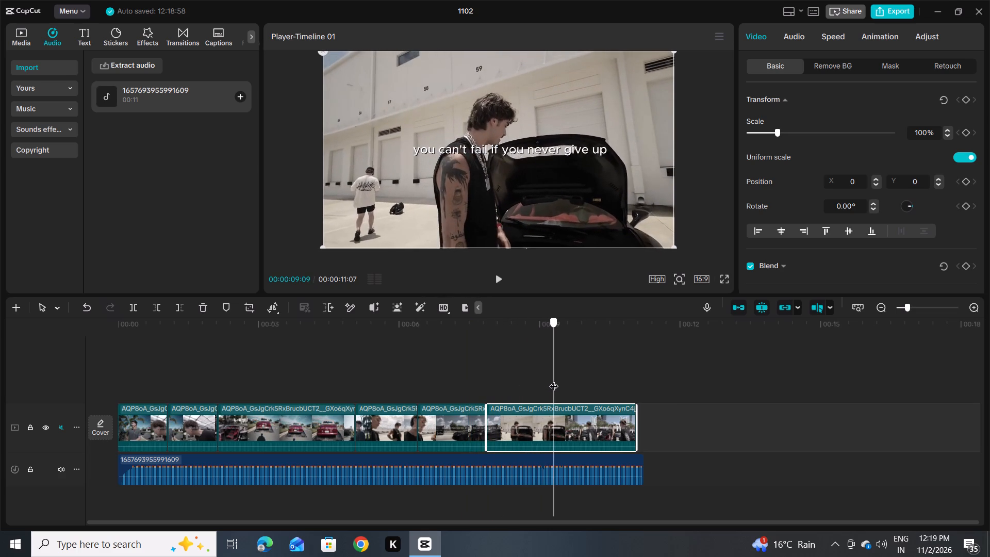
drag(554, 380, 555, 380)
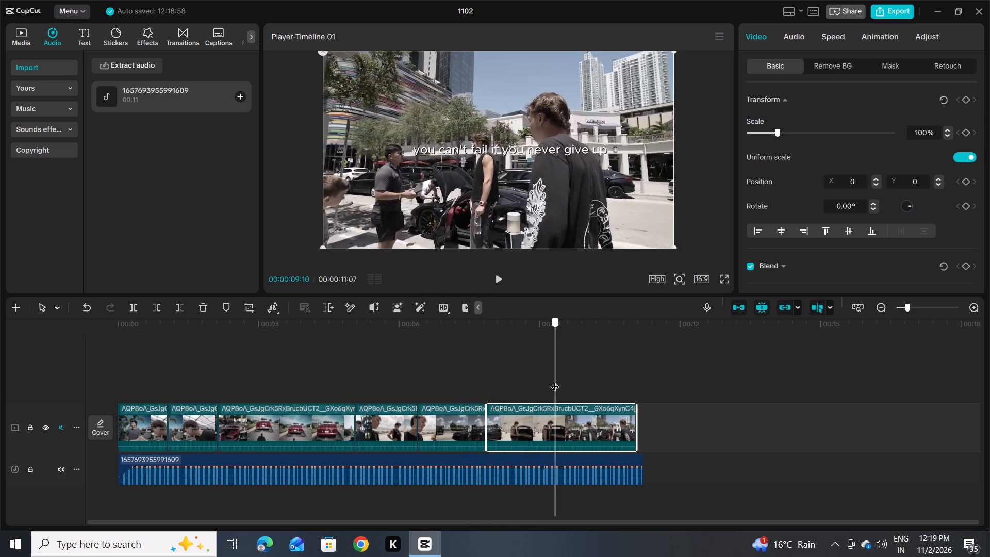
drag(555, 380, 554, 380)
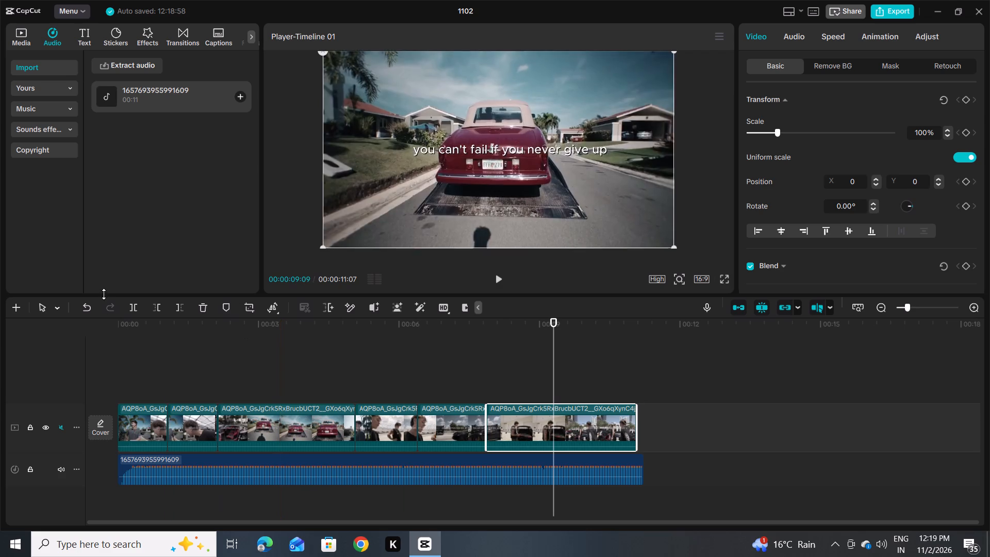
click(133, 302)
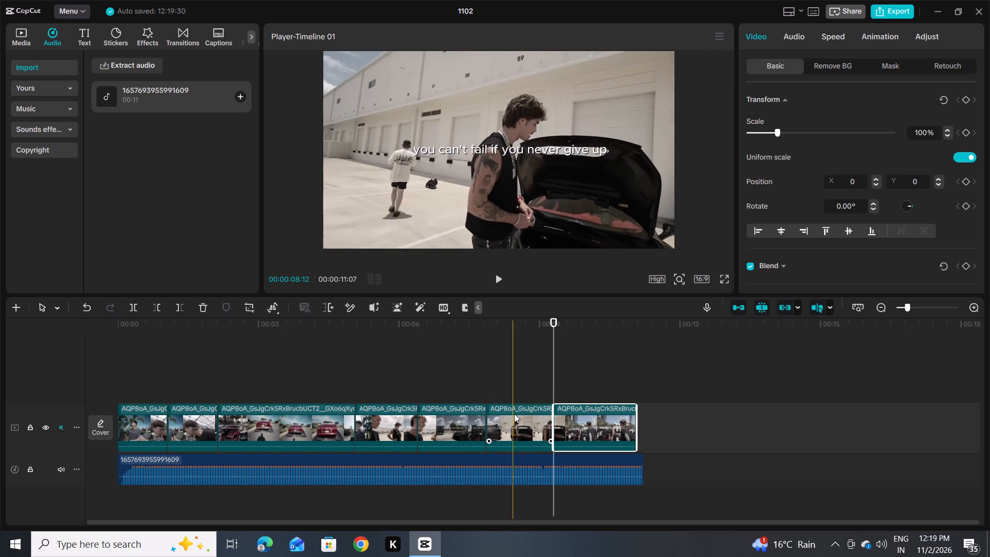
Move the second video clip, with the man leaning into the car, between the black sports car highway clip and the open-hood clip.
click(180, 413)
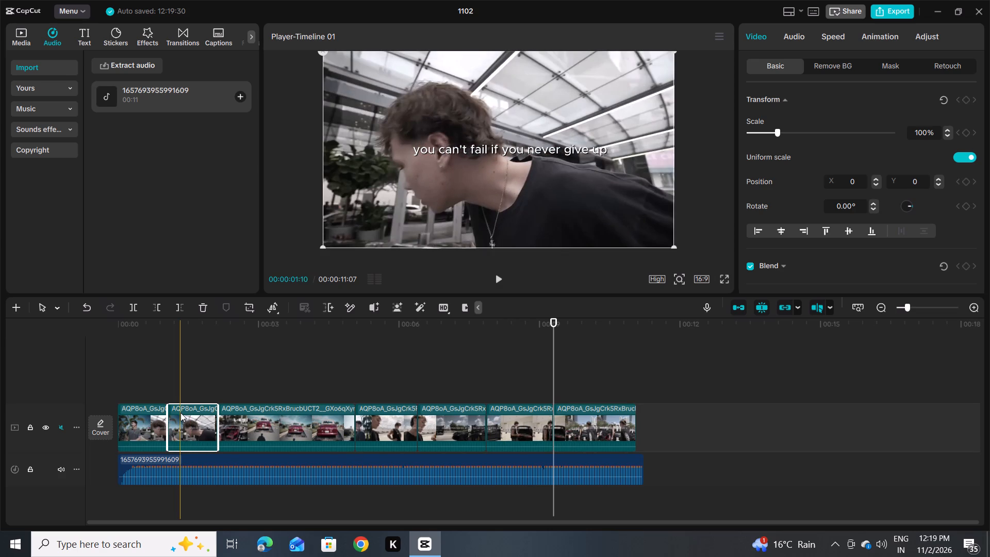
click(264, 424)
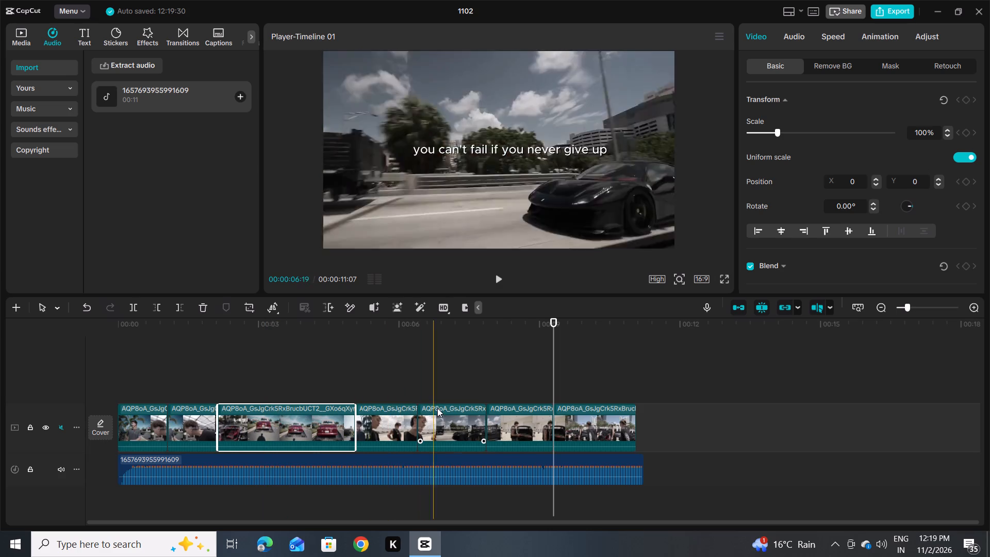
click(514, 413)
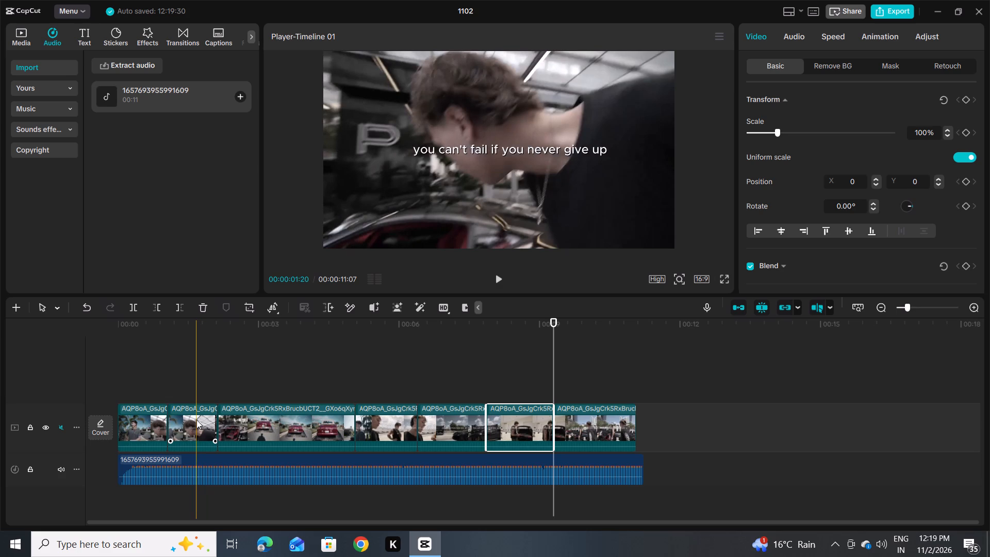
drag(196, 420, 262, 423)
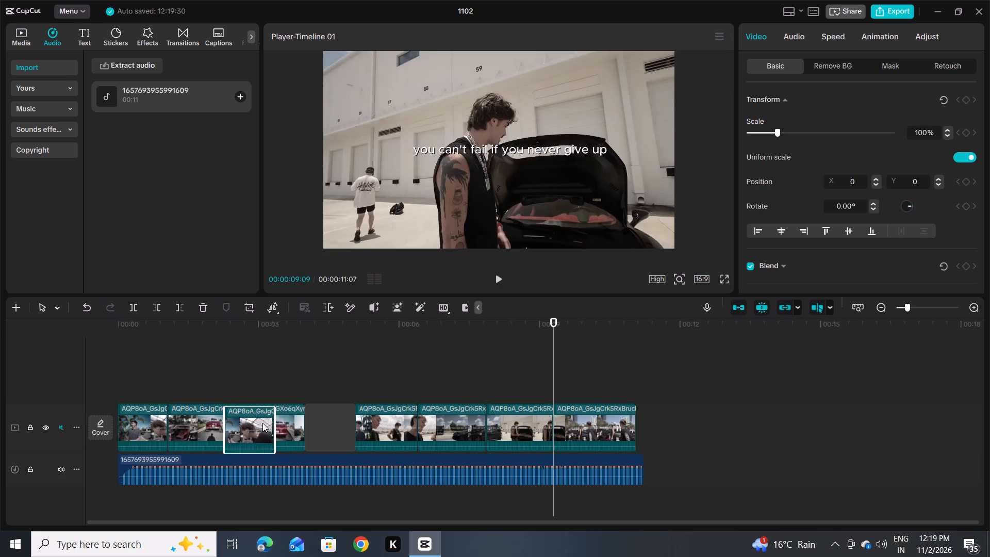
drag(262, 423, 465, 423)
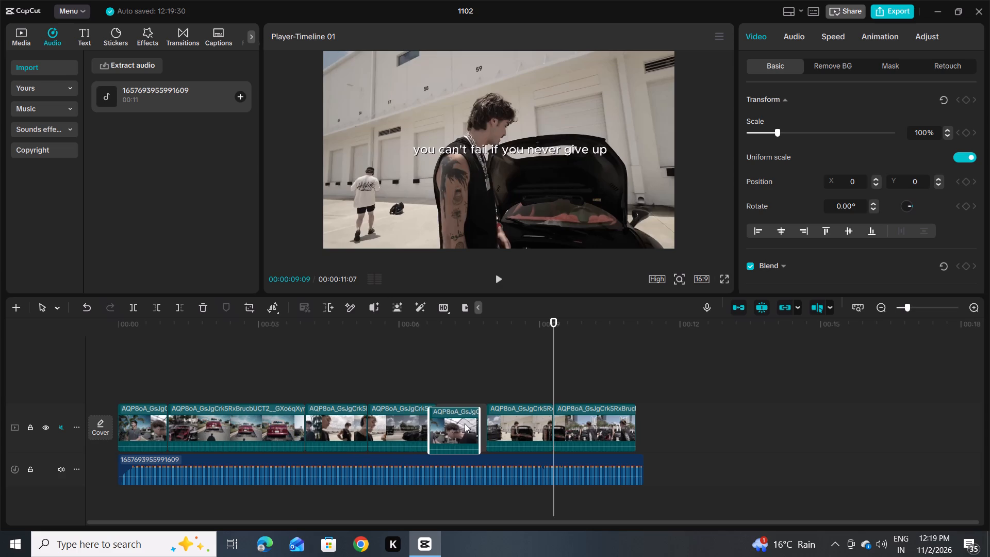
drag(465, 423, 469, 423)
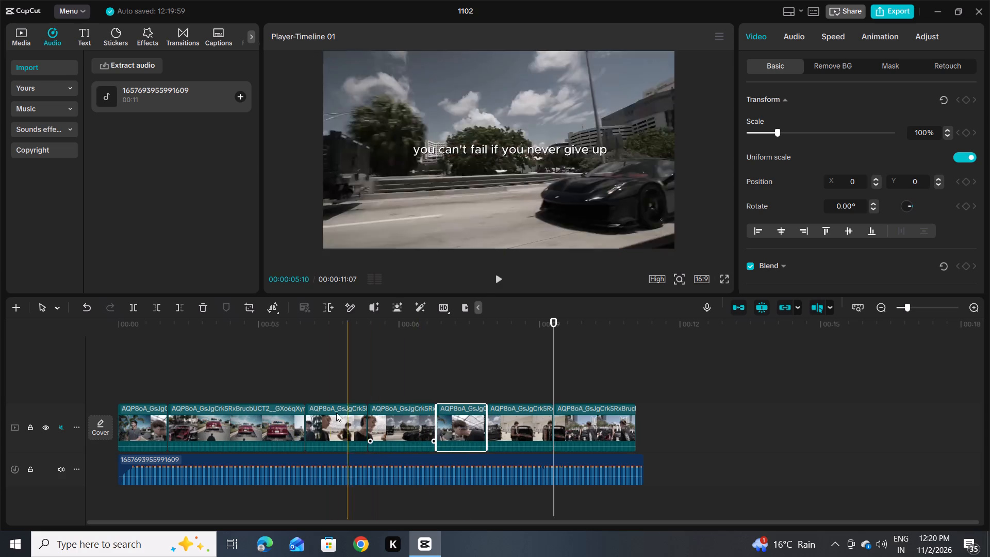
Move the clip of the two men outside the warehouse to directly after the first video clip.
drag(324, 410, 220, 386)
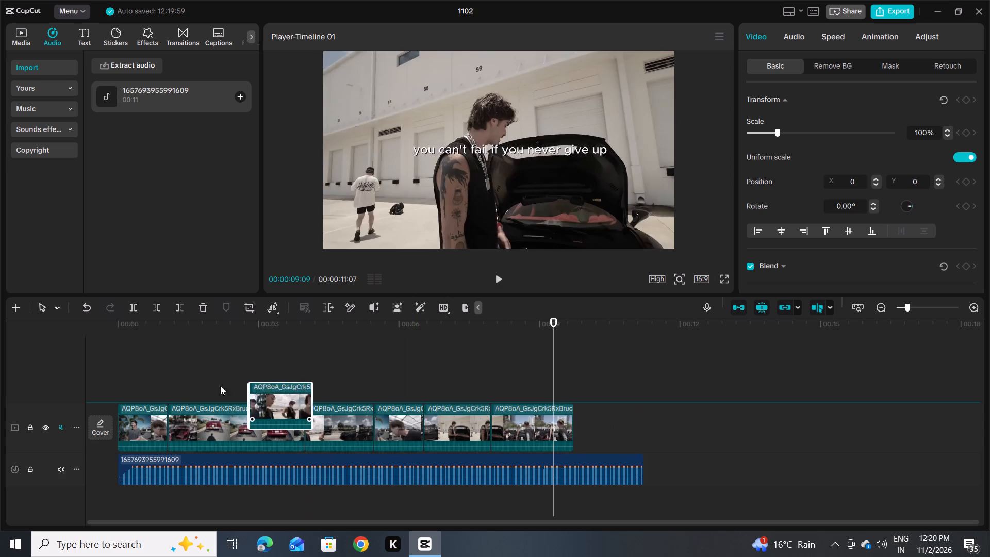
drag(220, 386, 170, 414)
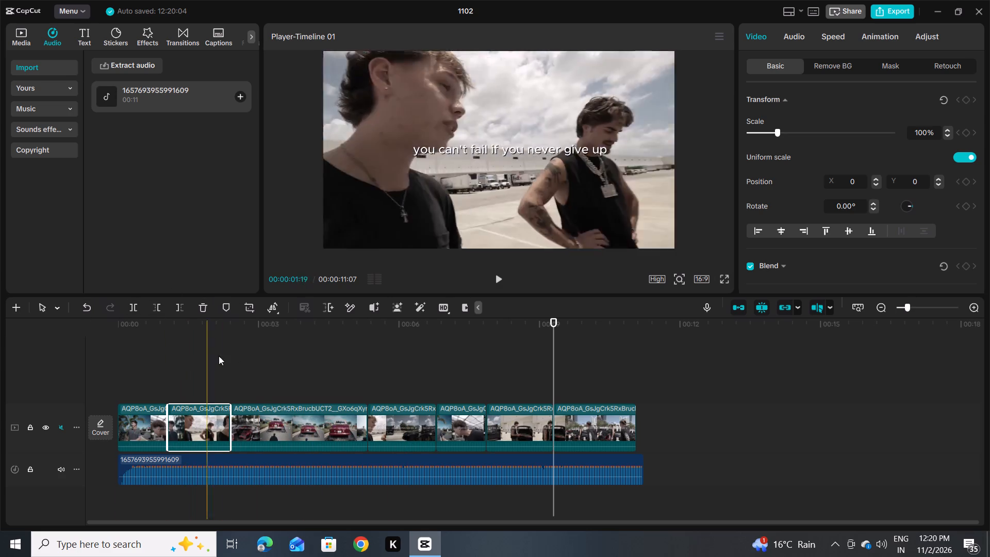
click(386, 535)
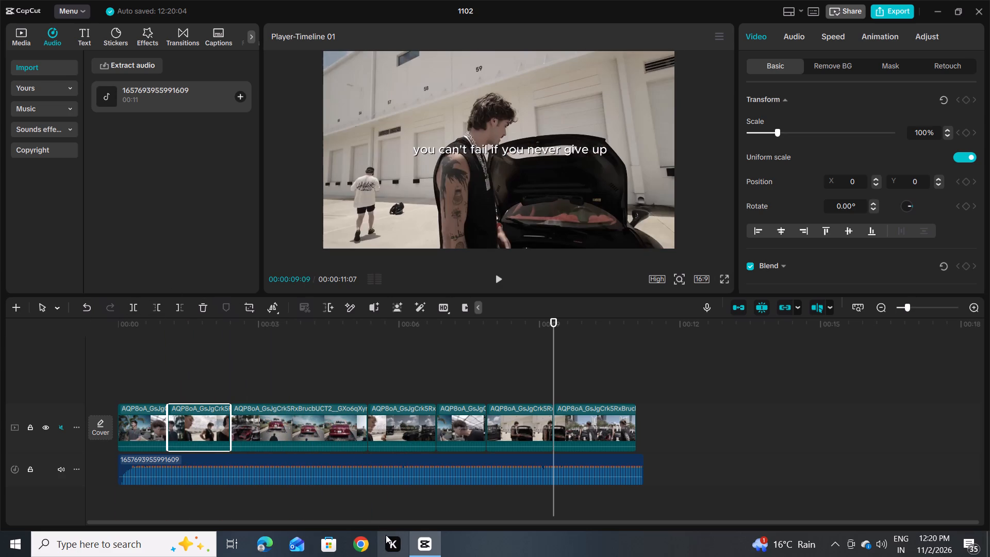
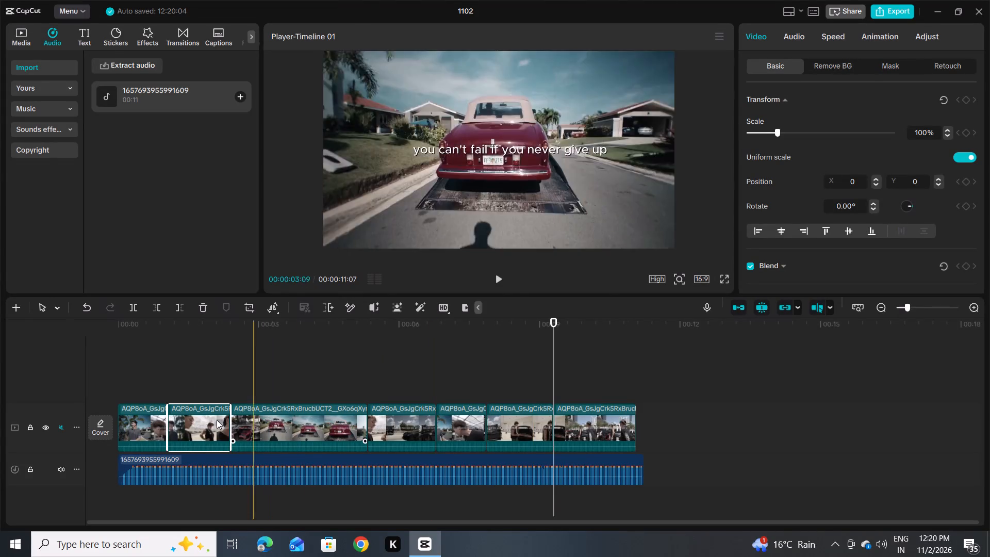
Move the last video clip, with the city street scene, directly before the open-hood clip.
click(431, 428)
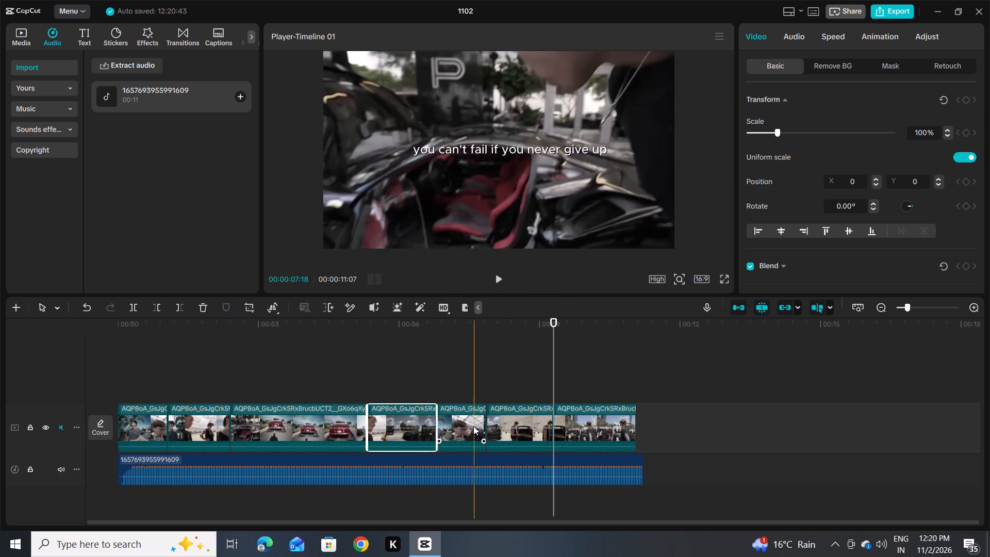
click(467, 424)
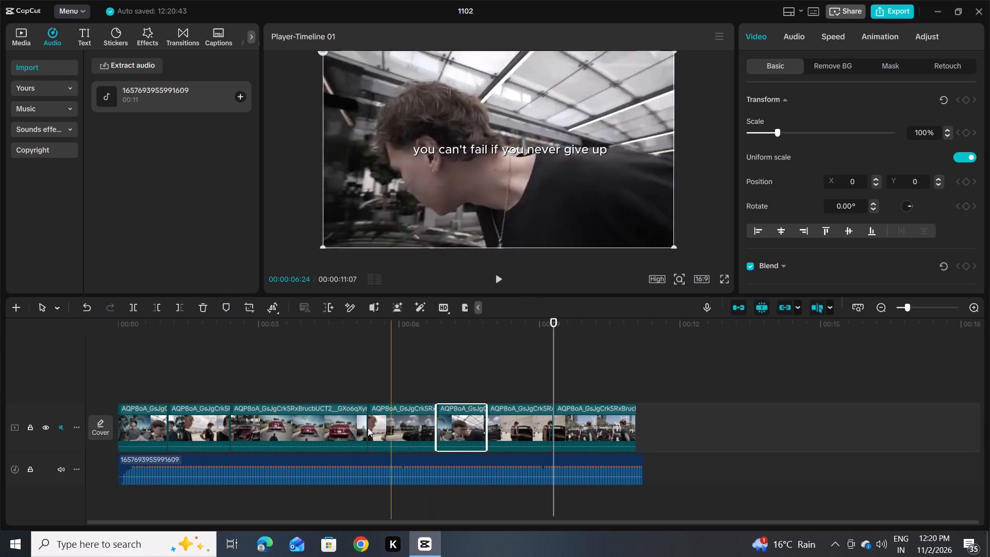
scroll(163, 394, right, 1)
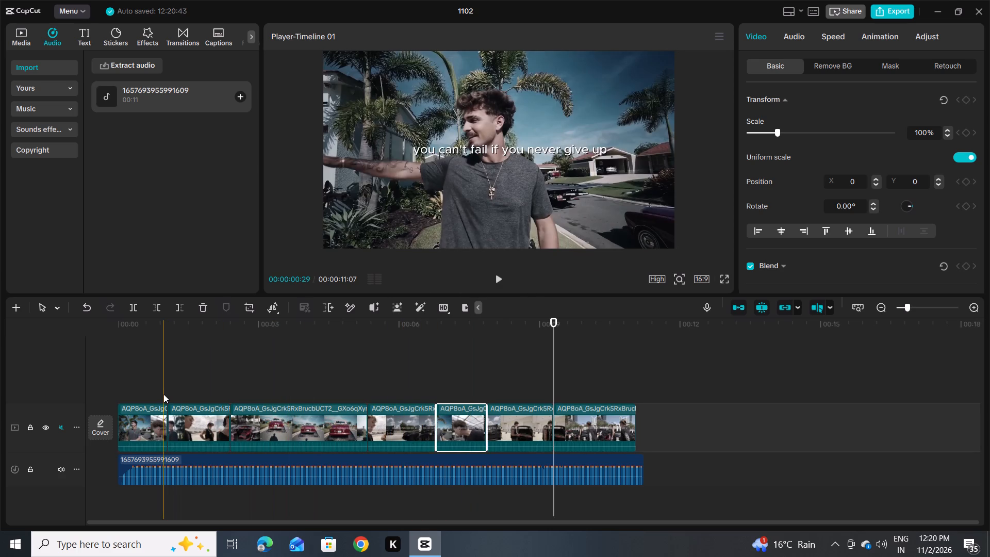
scroll(163, 394, right, 1)
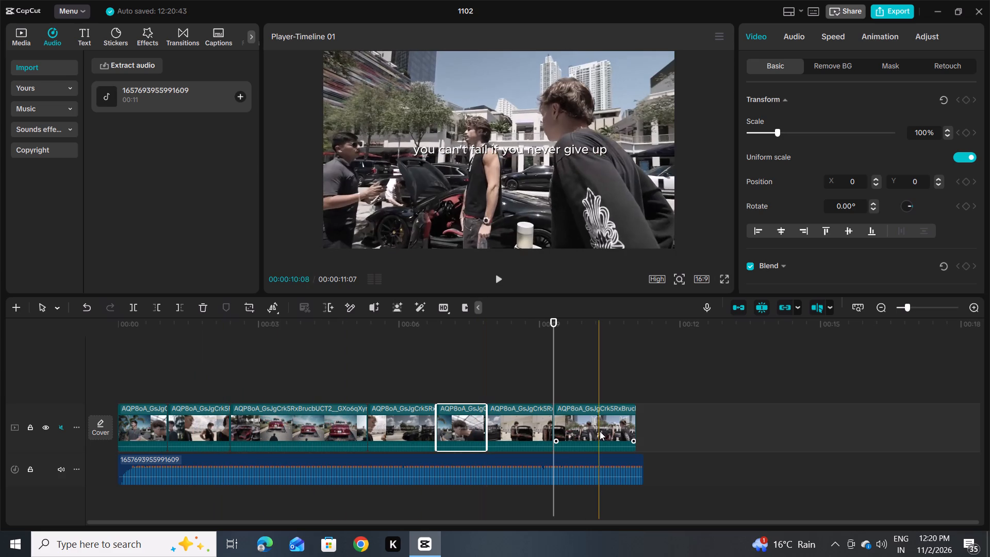
drag(600, 431, 501, 424)
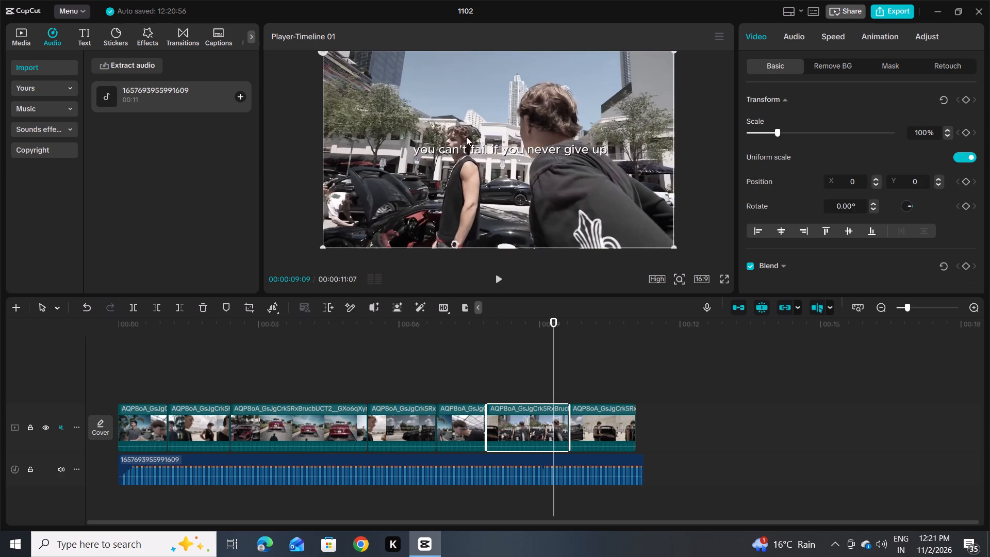
click(471, 146)
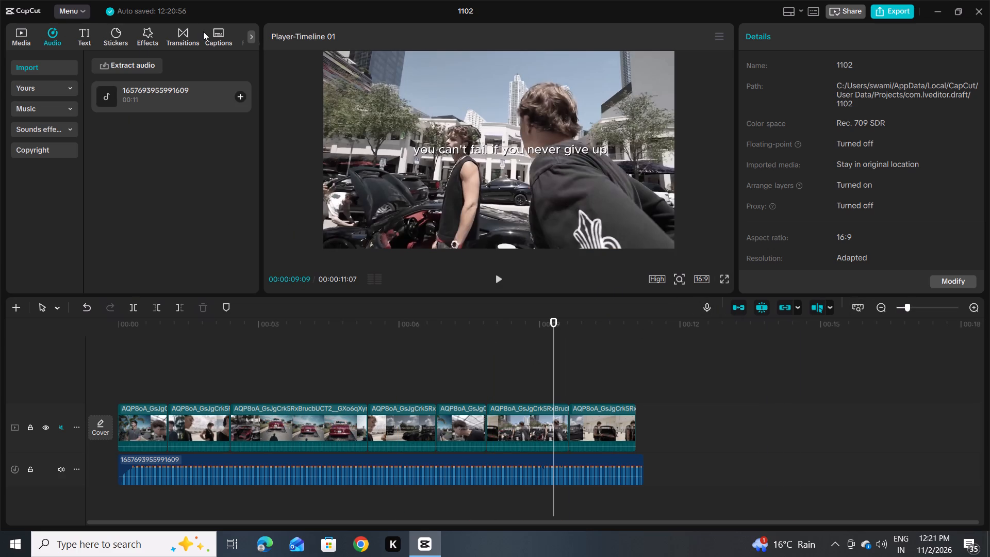
Add a custom adjustment layer above the video at 00:00:09:09.
scroll(203, 31, left, 7)
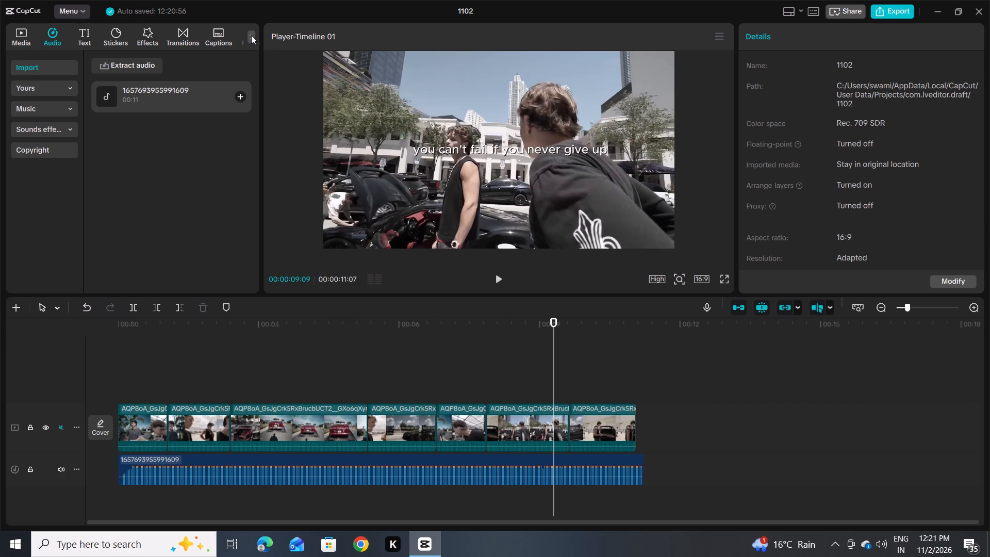
click(251, 35)
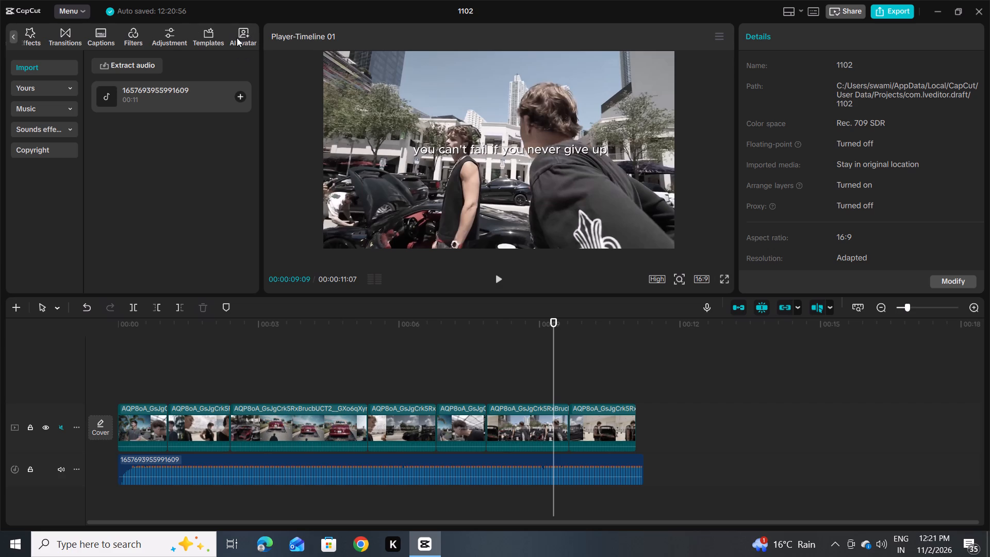
click(133, 29)
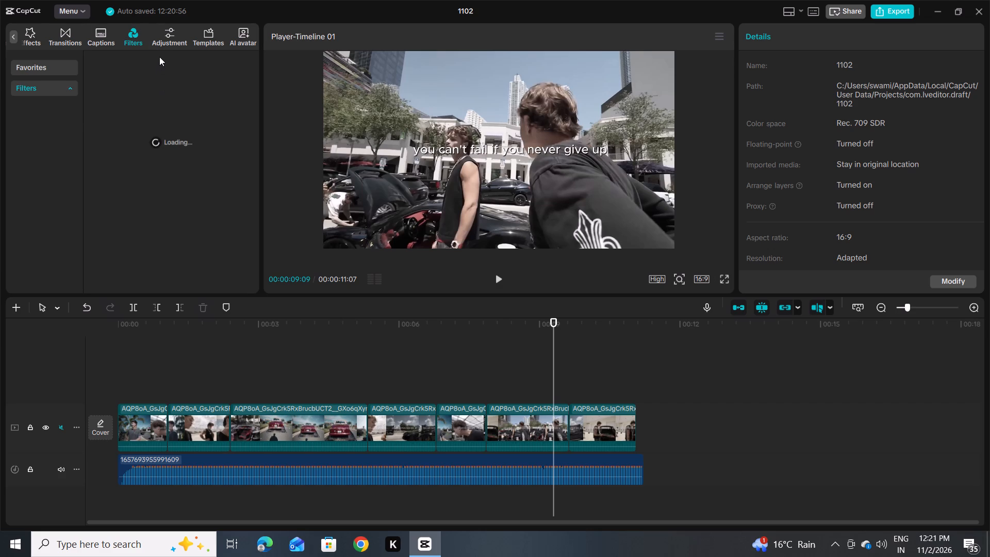
click(161, 42)
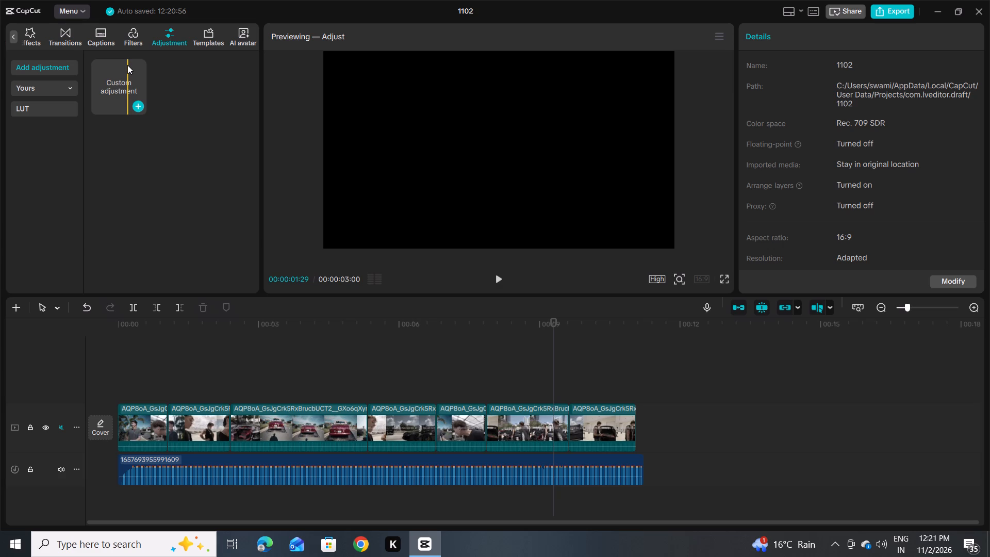
click(127, 65)
click(138, 107)
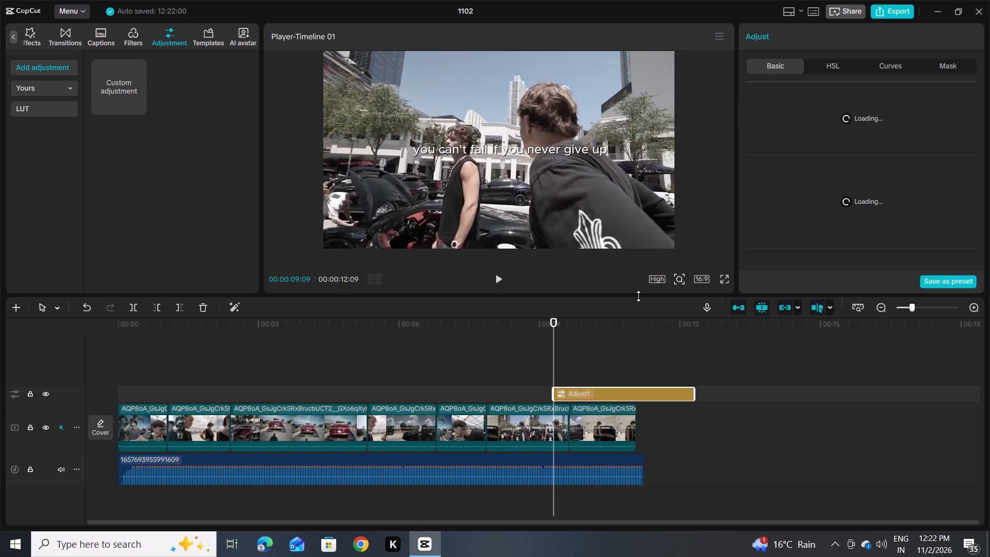
Move the adjustment layer earlier so it ends with the audio track, and play back the timeline from 00:00:07:03.
click(595, 390)
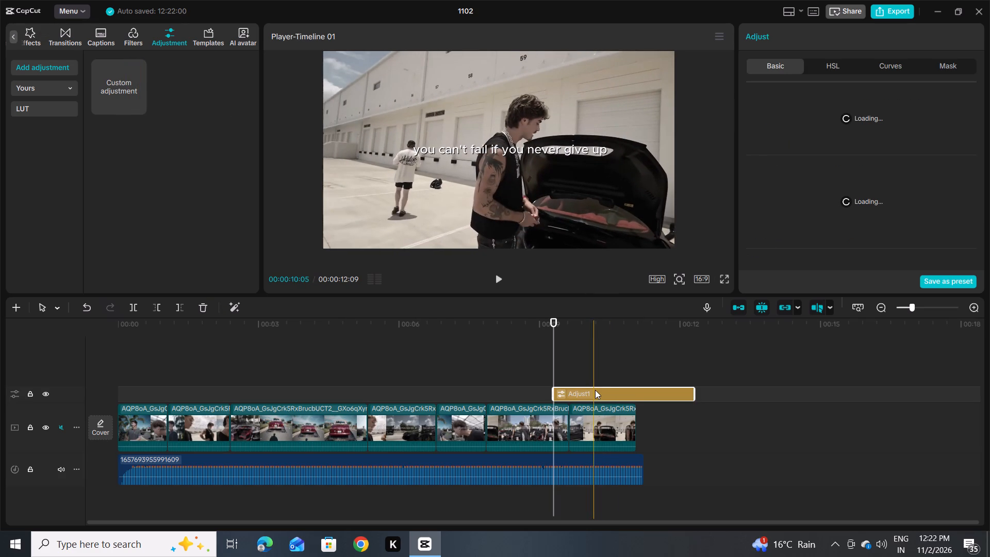
drag(615, 384, 486, 397)
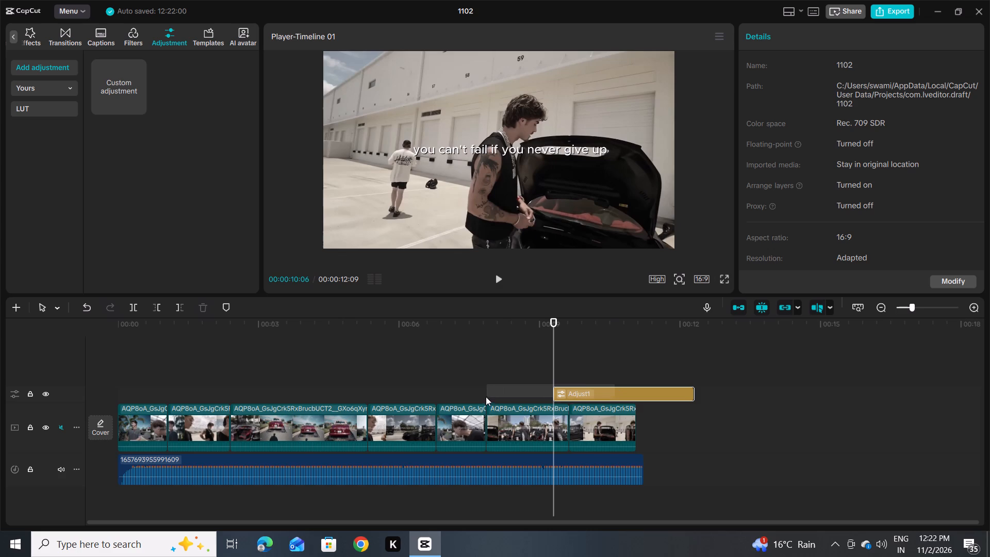
drag(486, 397, 622, 397)
drag(622, 397, 502, 417)
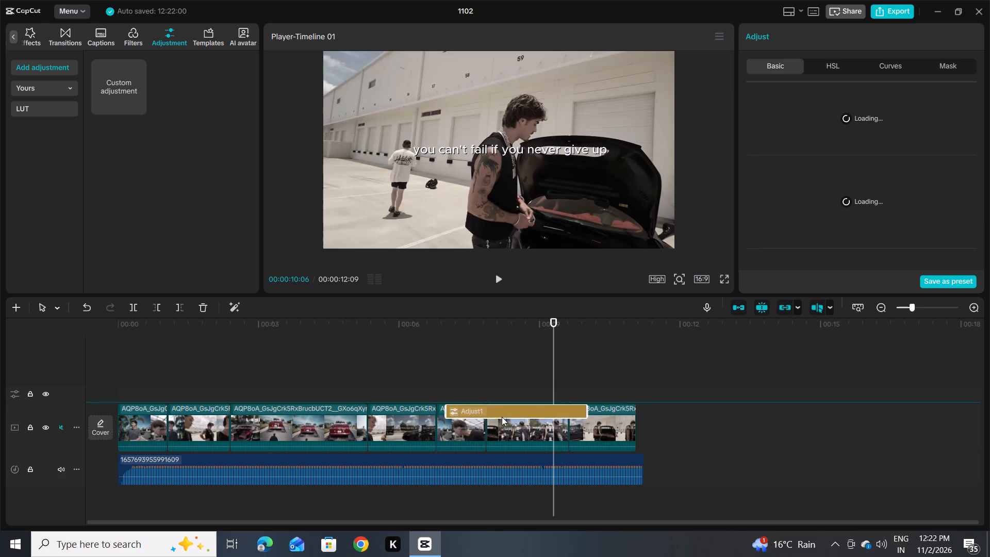
drag(502, 417, 575, 394)
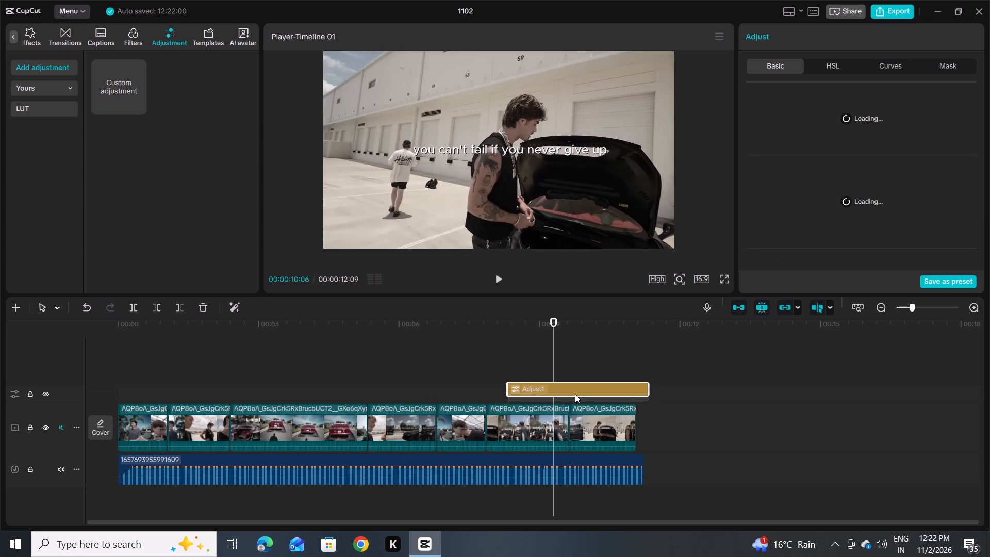
drag(575, 394, 570, 394)
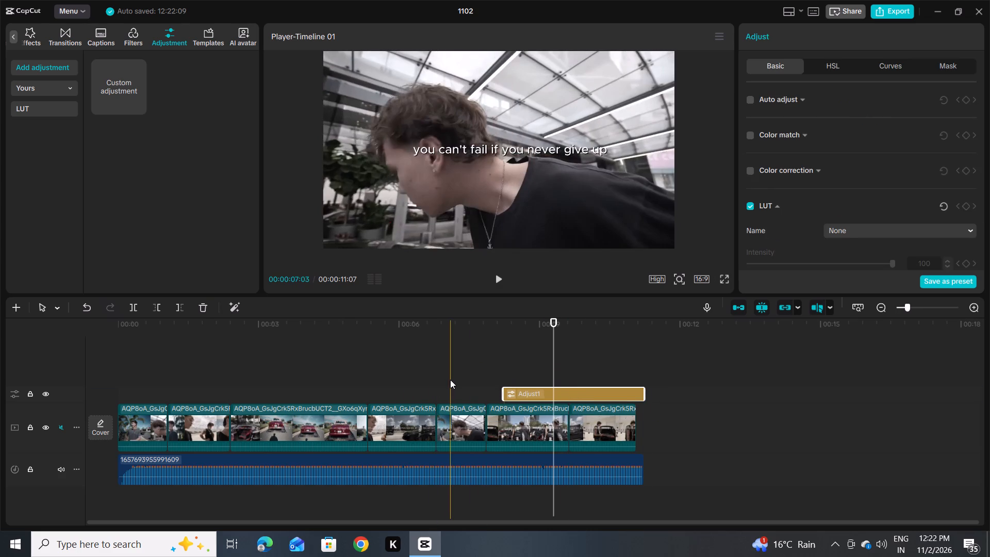
click(450, 380)
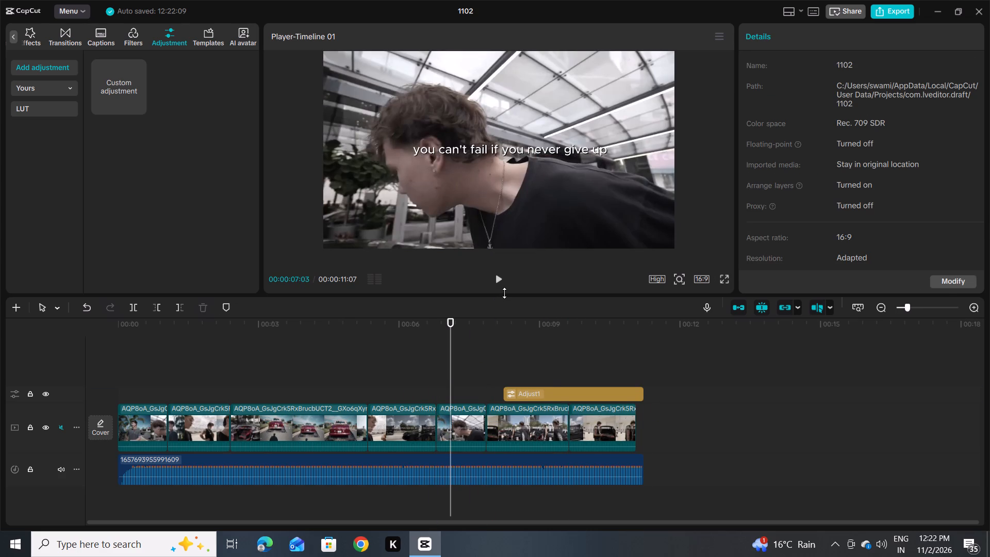
click(497, 283)
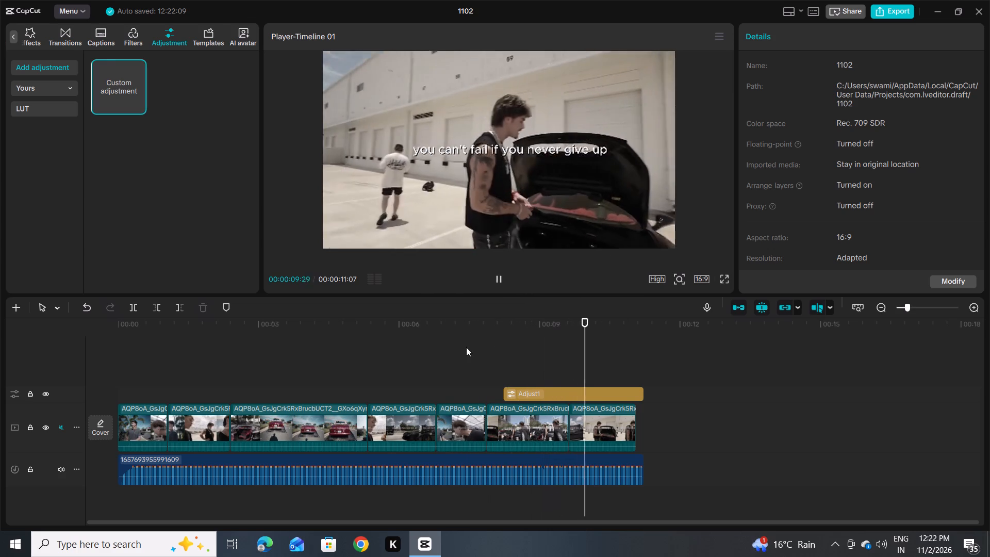
Extend the adjustment layer's start back to the beginning of the timeline so it covers all the video clips.
click(543, 394)
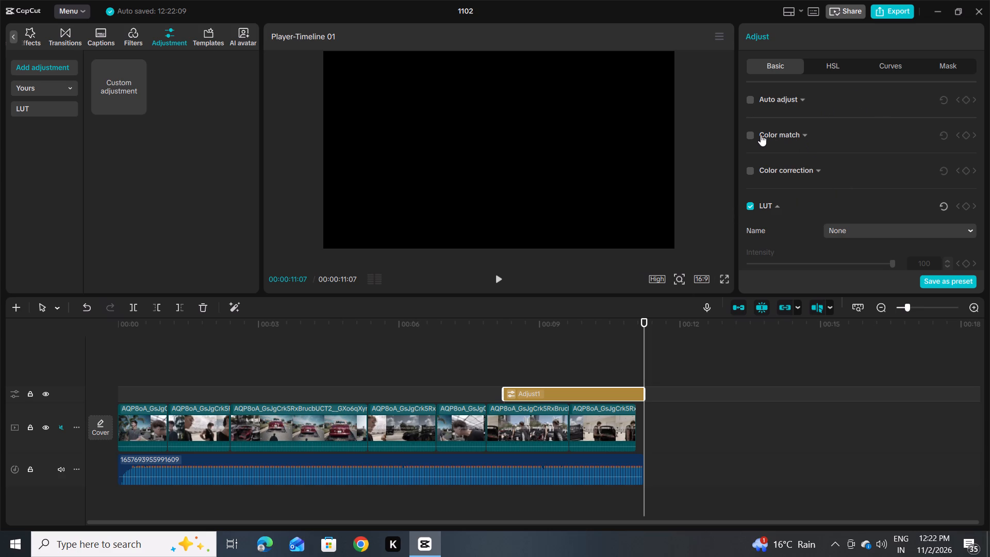
scroll(761, 135, down, 2)
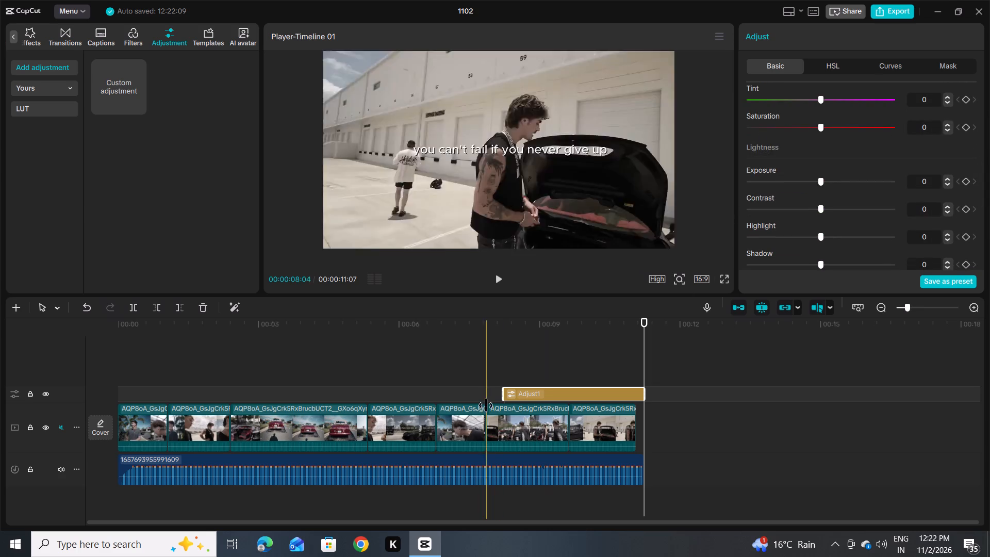
click(503, 389)
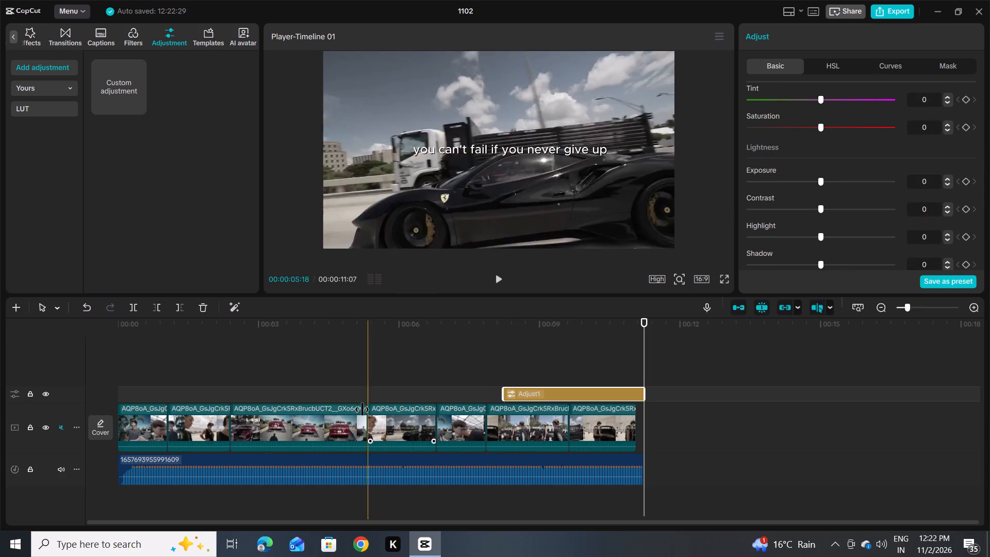
drag(504, 390, 150, 385)
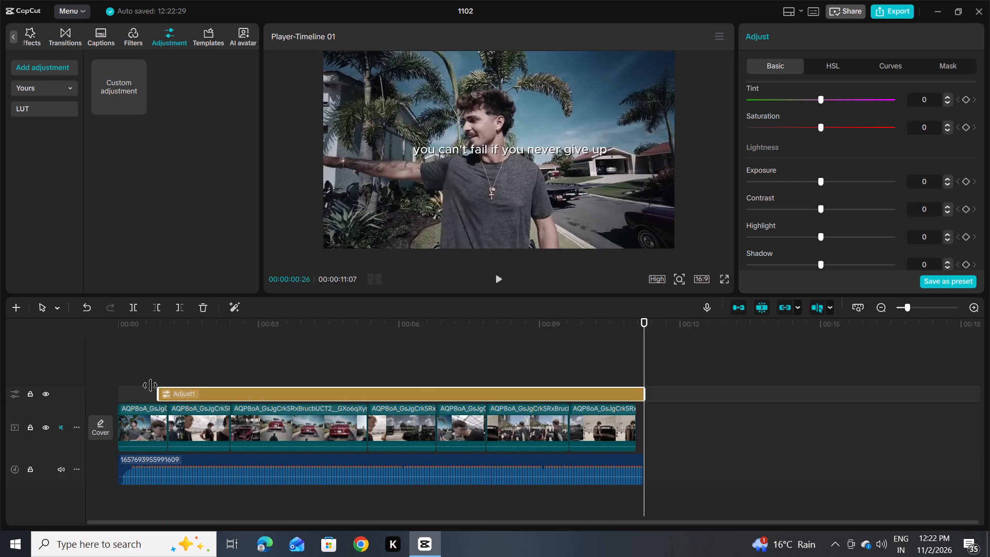
drag(150, 385, 90, 385)
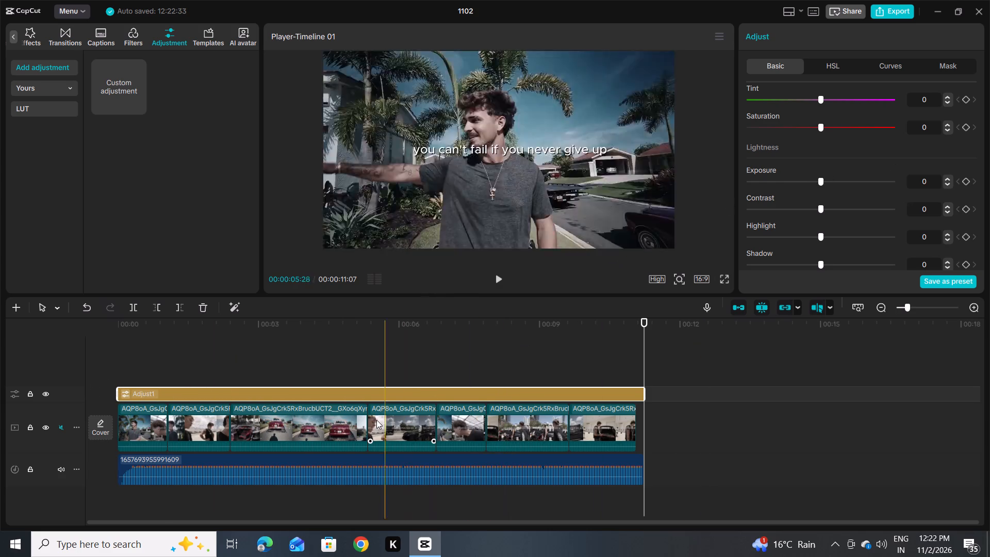
Set the adjustment layer's exposure to -10, using the frame at 00:00:04:12 as the preview.
click(376, 420)
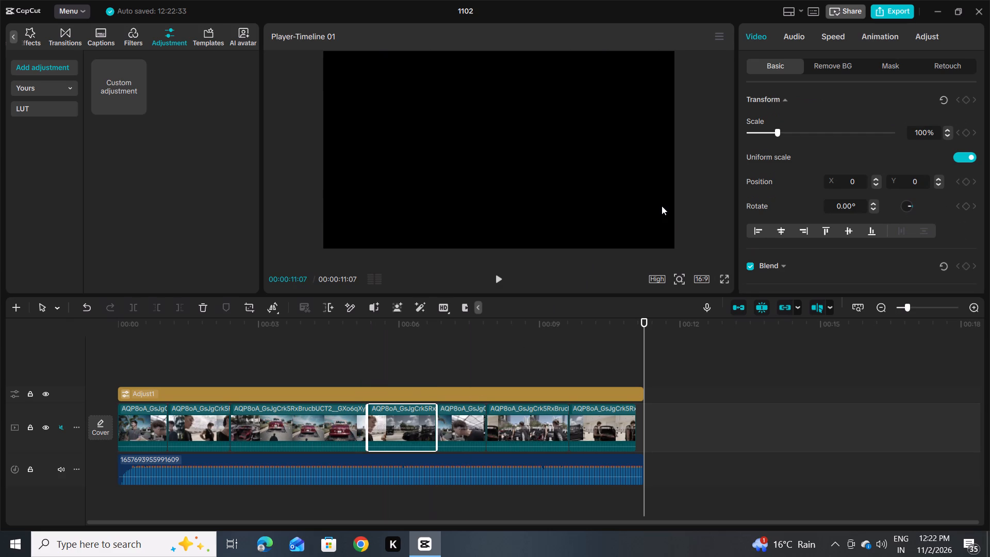
click(324, 366)
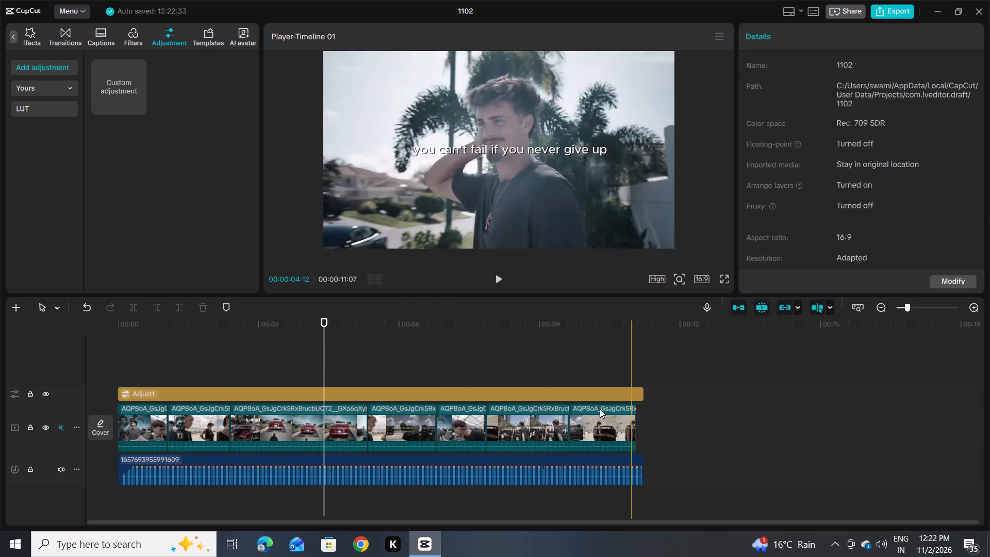
click(505, 394)
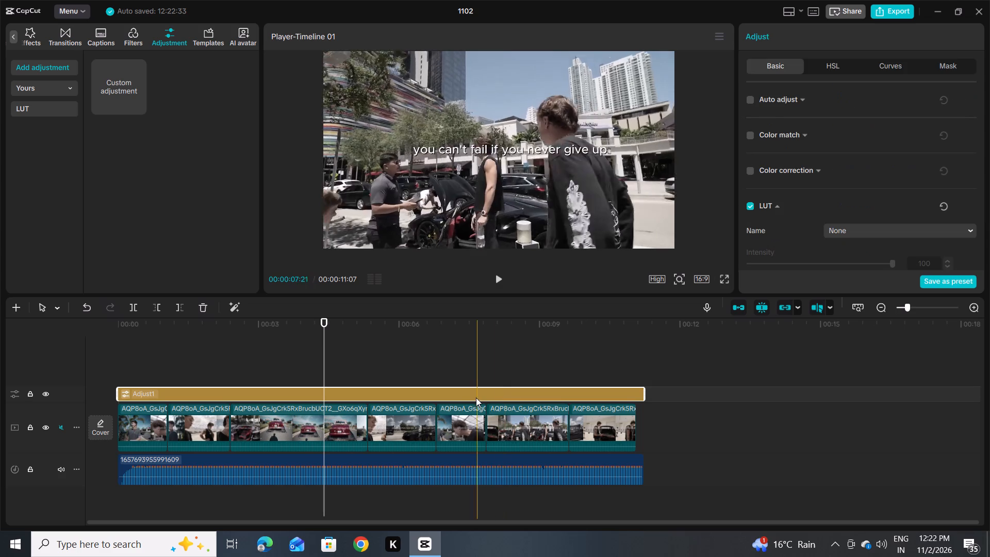
scroll(845, 169, down, 1)
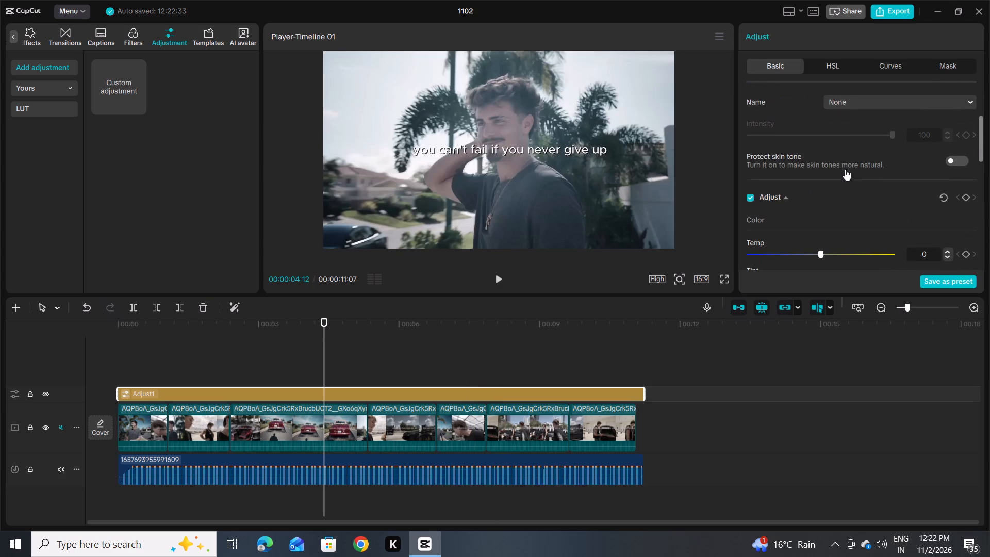
scroll(782, 186, down, 1)
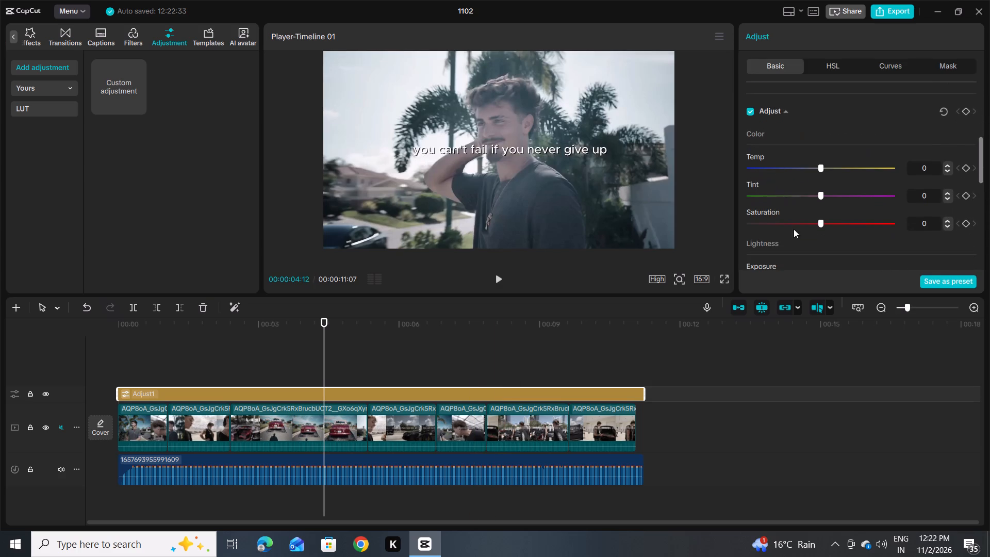
scroll(785, 224, down, 1)
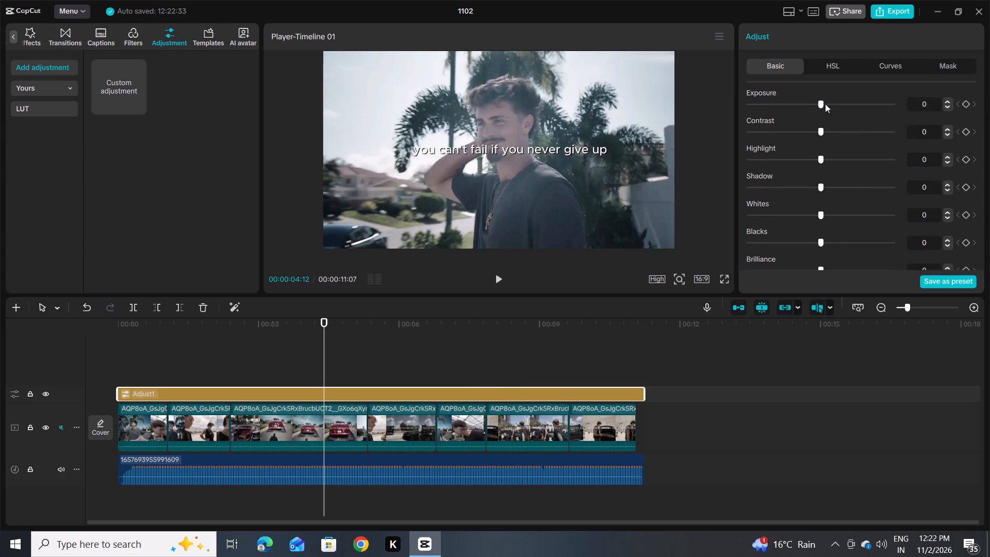
drag(817, 101, 834, 99)
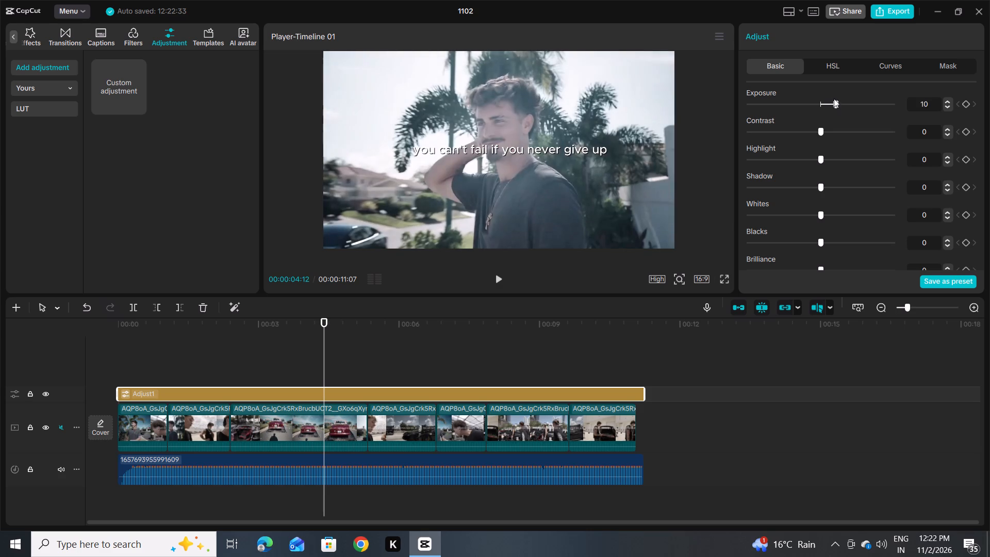
drag(834, 99, 692, 116)
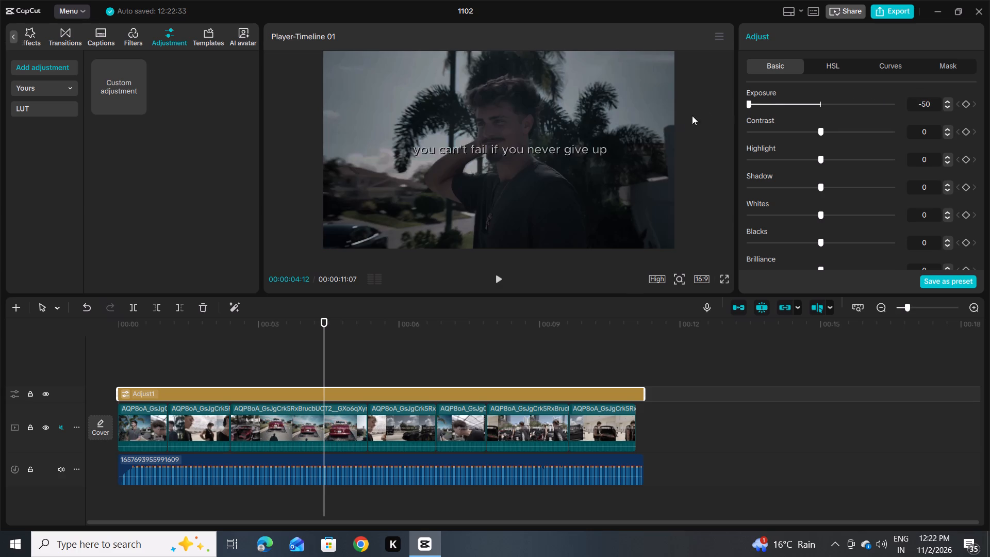
drag(692, 116, 786, 116)
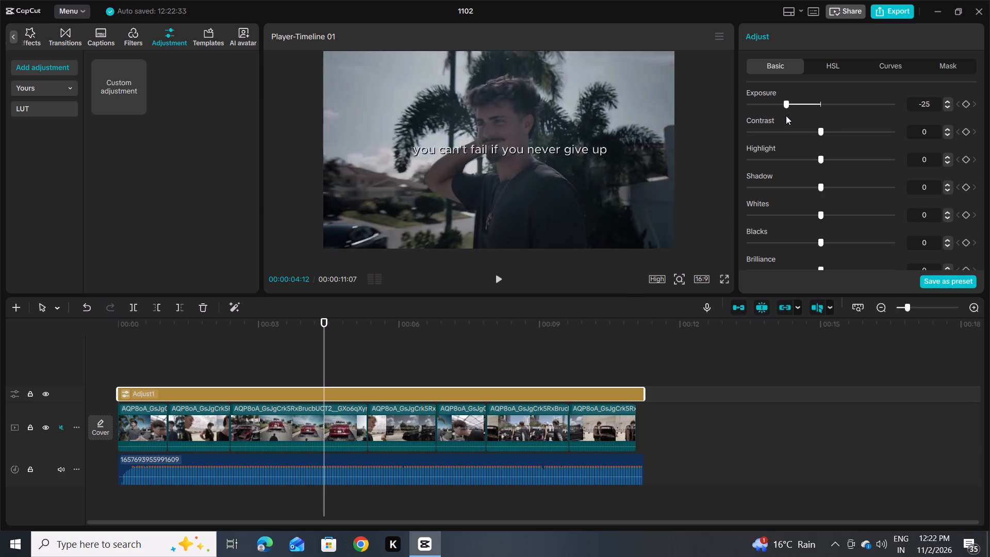
drag(786, 116, 795, 116)
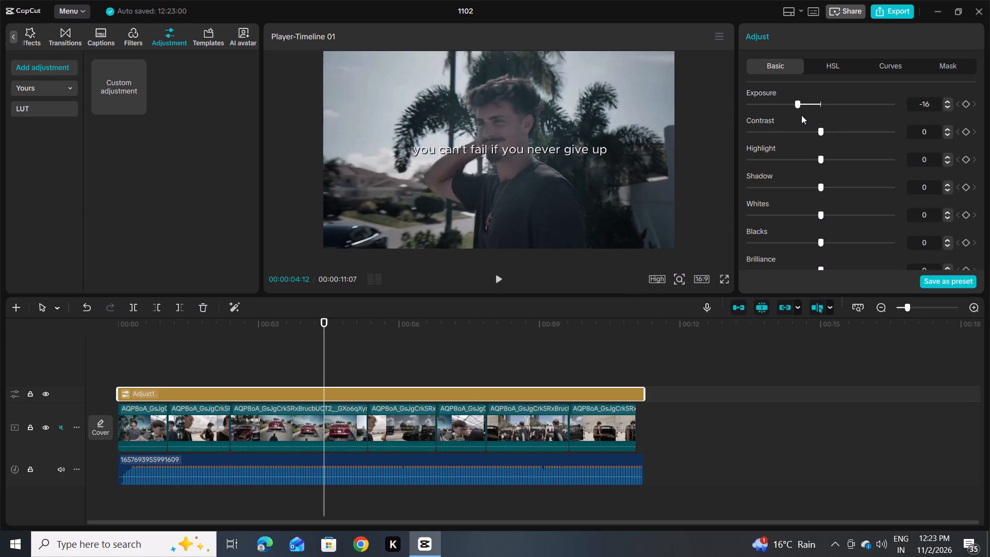
double_click(804, 102)
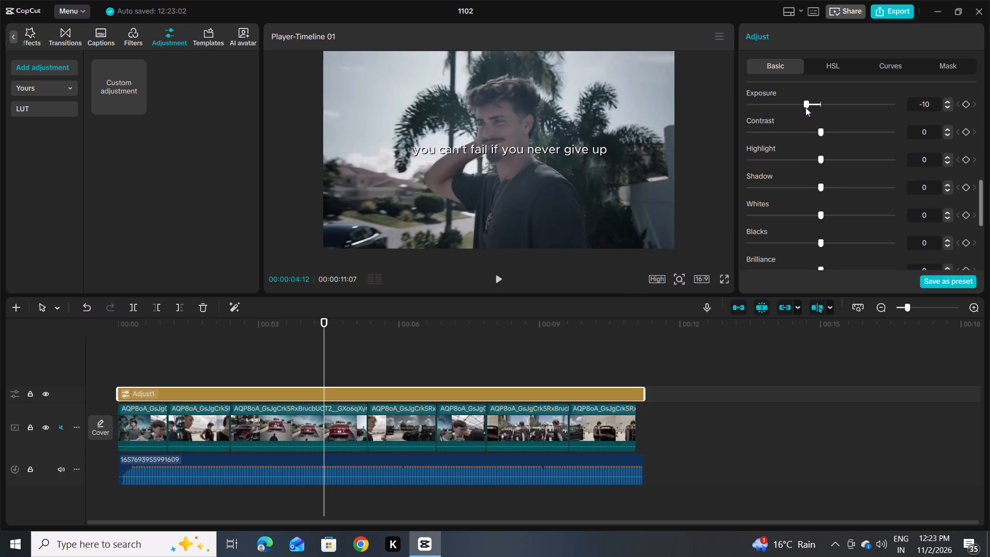
Set the adjustment layer's contrast to 6, trying stronger values against the frame at 00:00:04:12.
drag(792, 131, 850, 132)
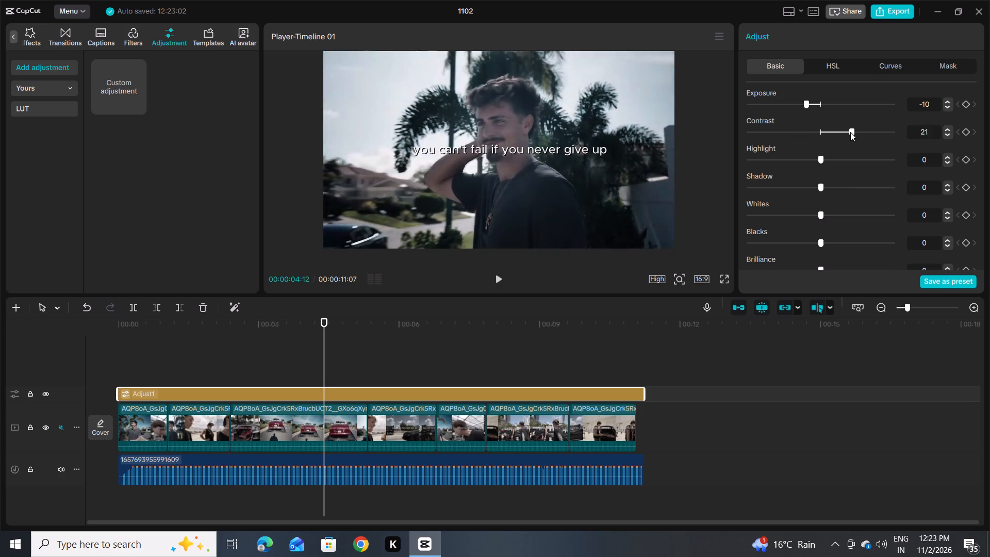
drag(850, 132, 817, 126)
drag(817, 126, 851, 130)
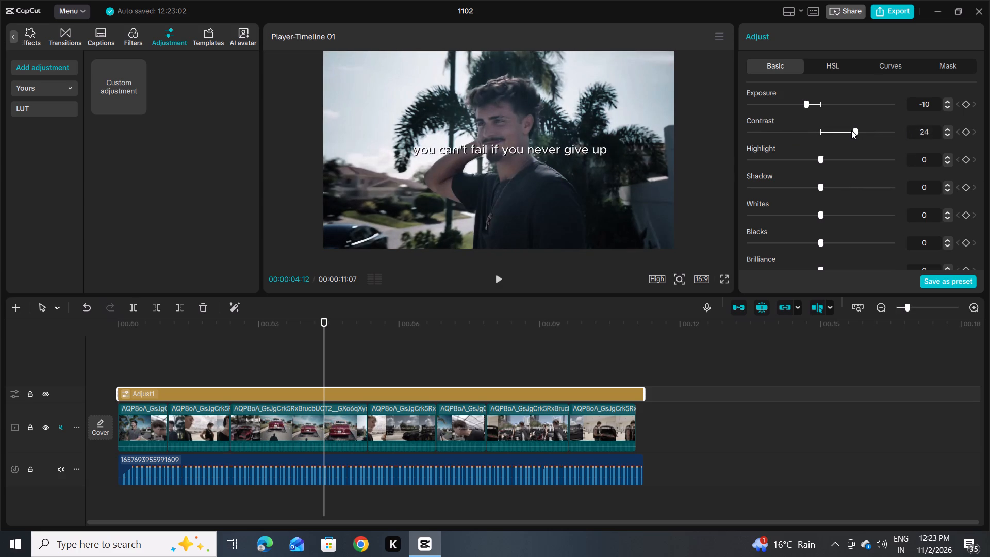
drag(851, 130, 835, 131)
drag(835, 131, 830, 132)
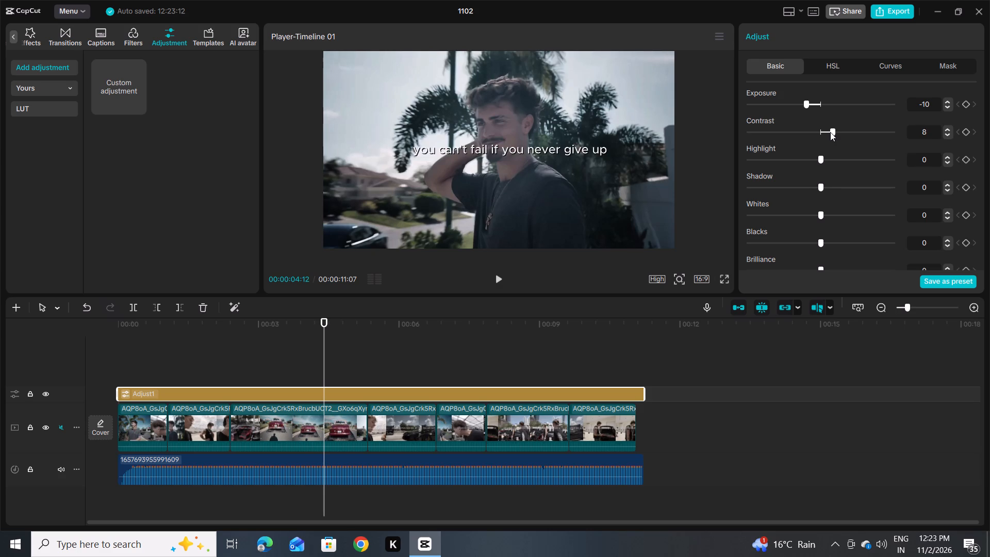
click(830, 132)
Set the adjustment layer's highlight to 41 and play back the timeline from 00:00:04:12 to about 00:00:07:01.
drag(817, 156, 917, 159)
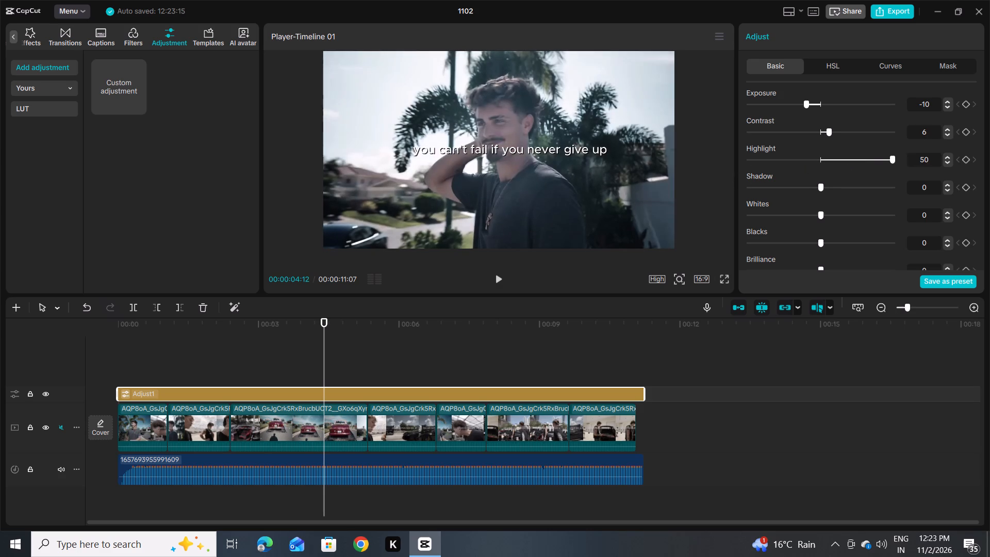
drag(917, 159, 878, 161)
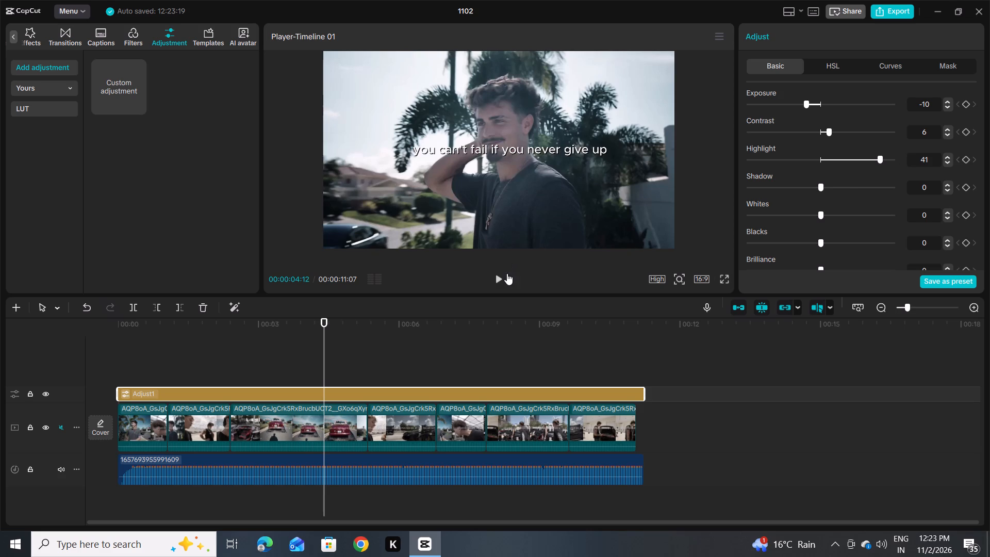
click(498, 275)
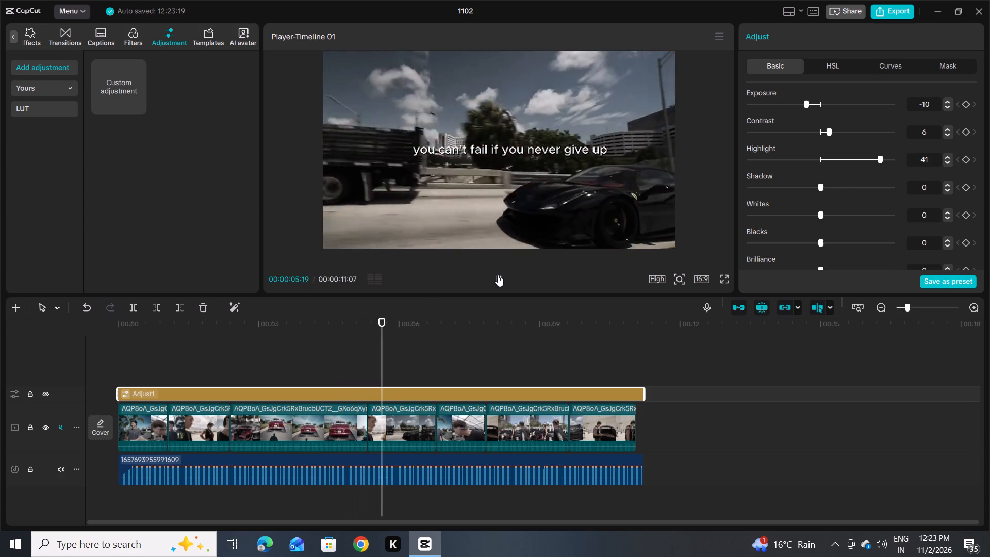
click(498, 275)
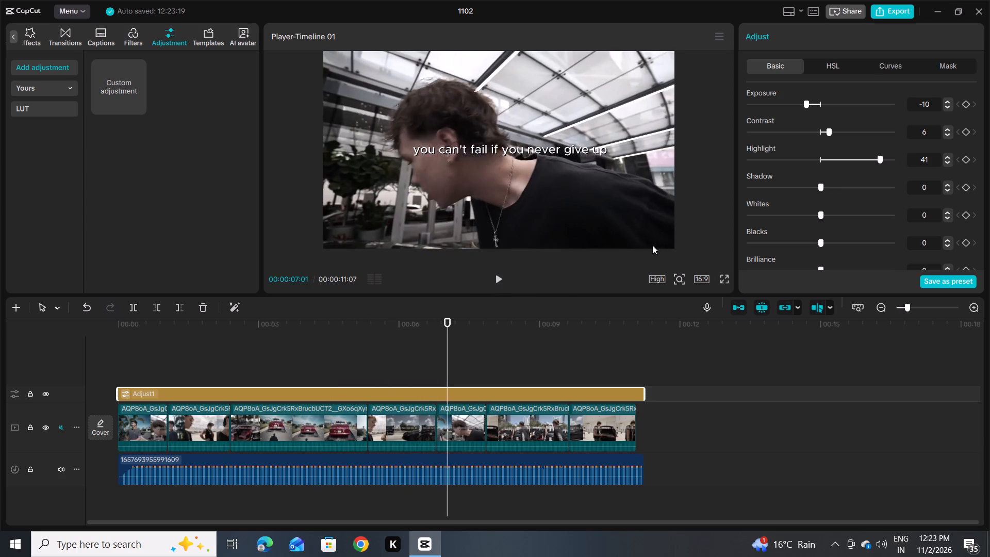
Set the adjustment layer's shadow to 19 and play back the timeline from 00:00:07:01 to its end.
drag(820, 184, 838, 200)
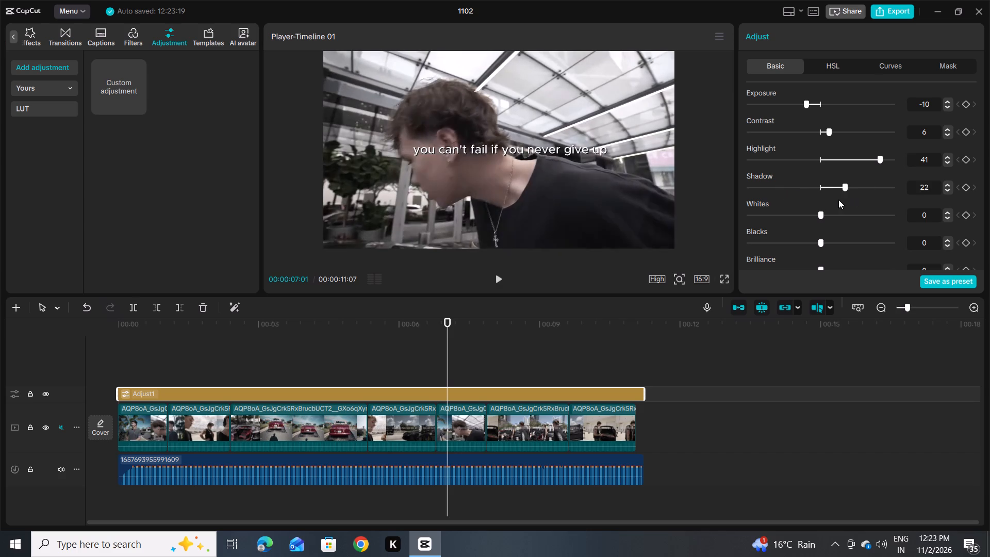
drag(838, 200, 873, 205)
drag(873, 205, 846, 208)
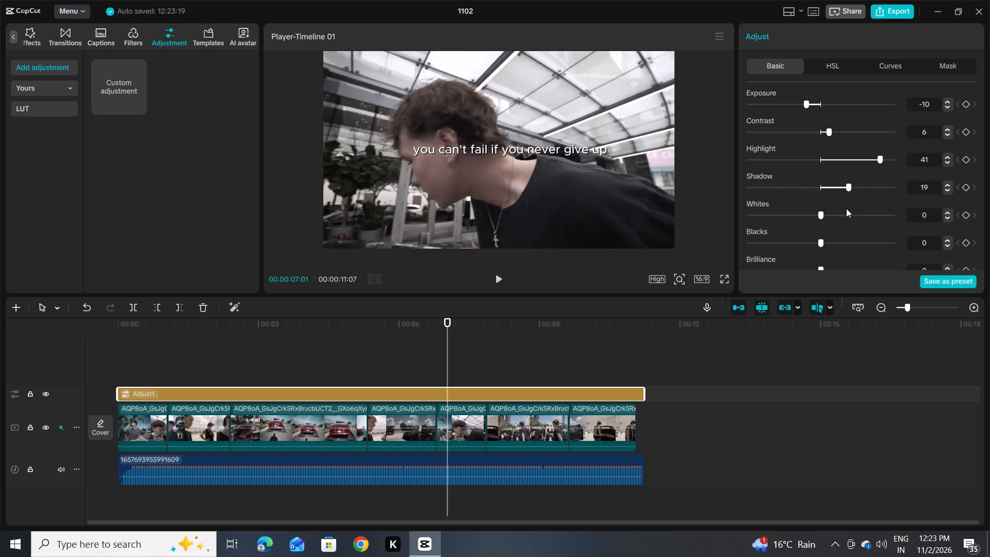
click(498, 275)
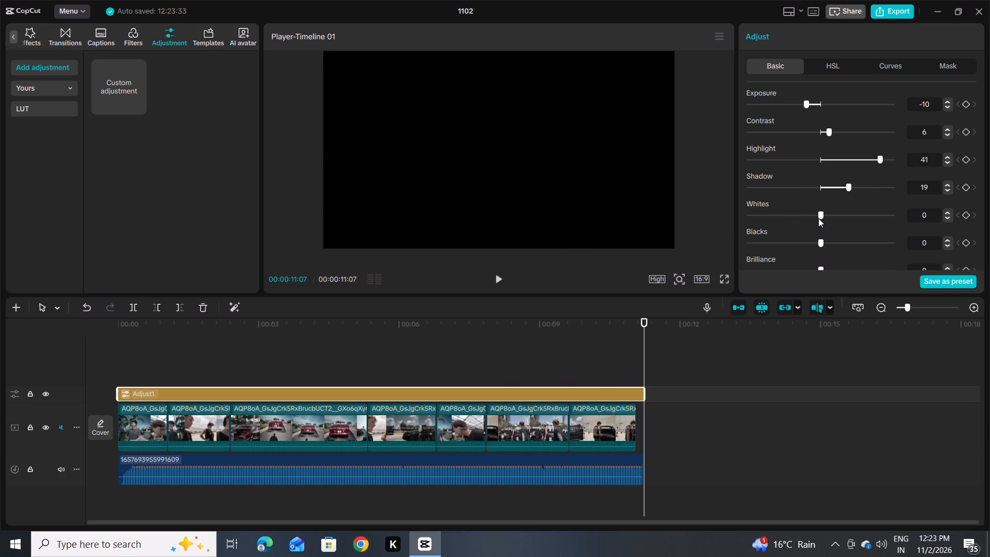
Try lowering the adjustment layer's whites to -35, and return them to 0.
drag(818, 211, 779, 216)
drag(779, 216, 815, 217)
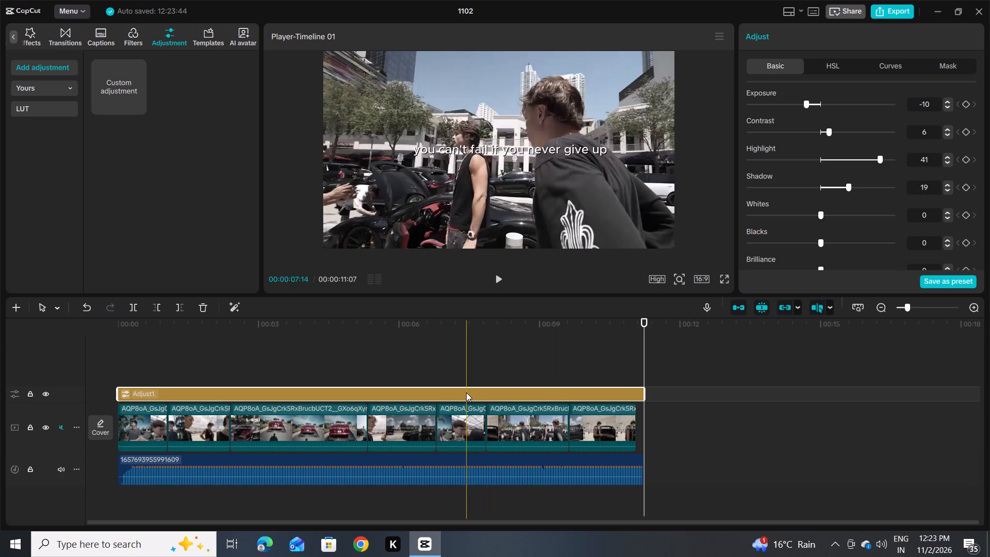
Reselect the adjustment layer with the frame at 00:00:08:07 as the preview, and look through its basic and HSL settings.
click(504, 336)
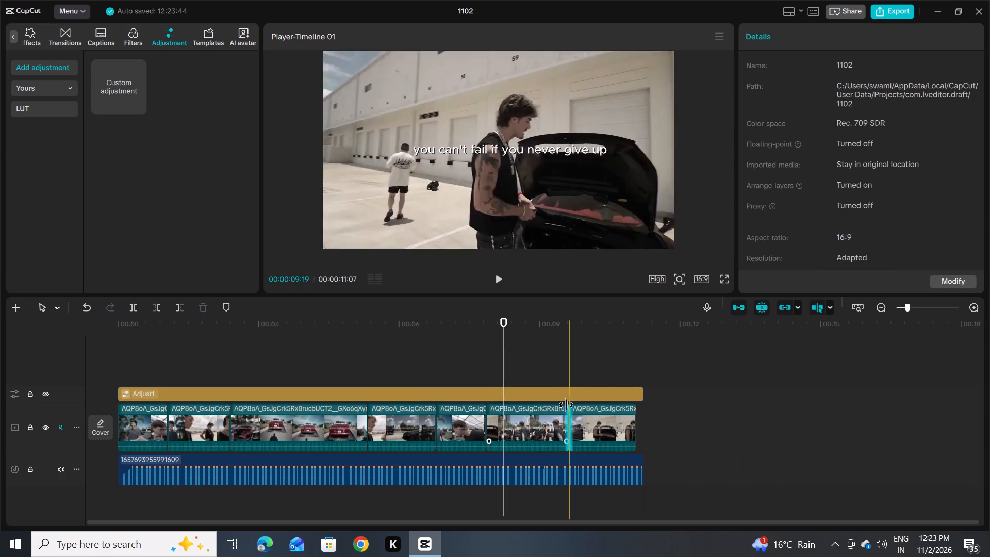
click(555, 392)
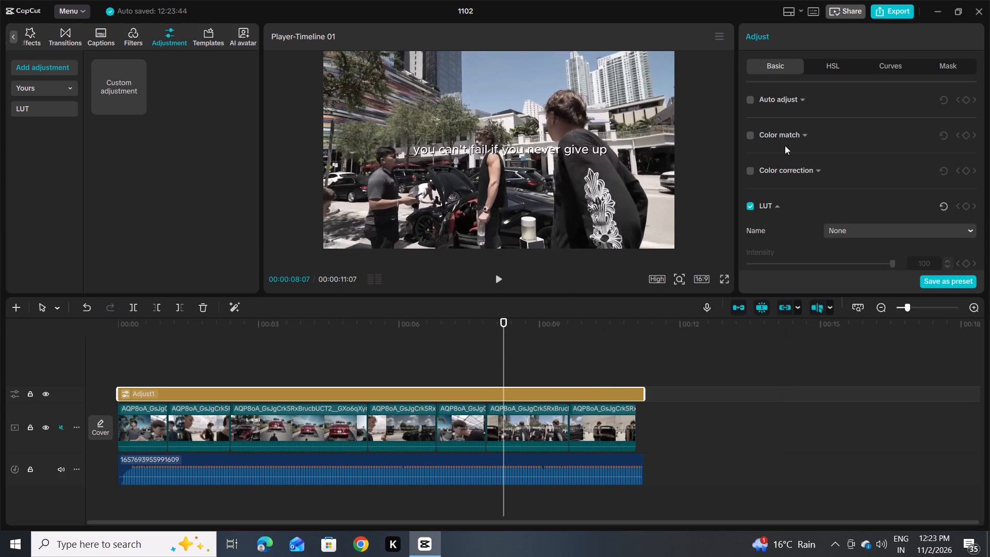
scroll(817, 196, down, 1)
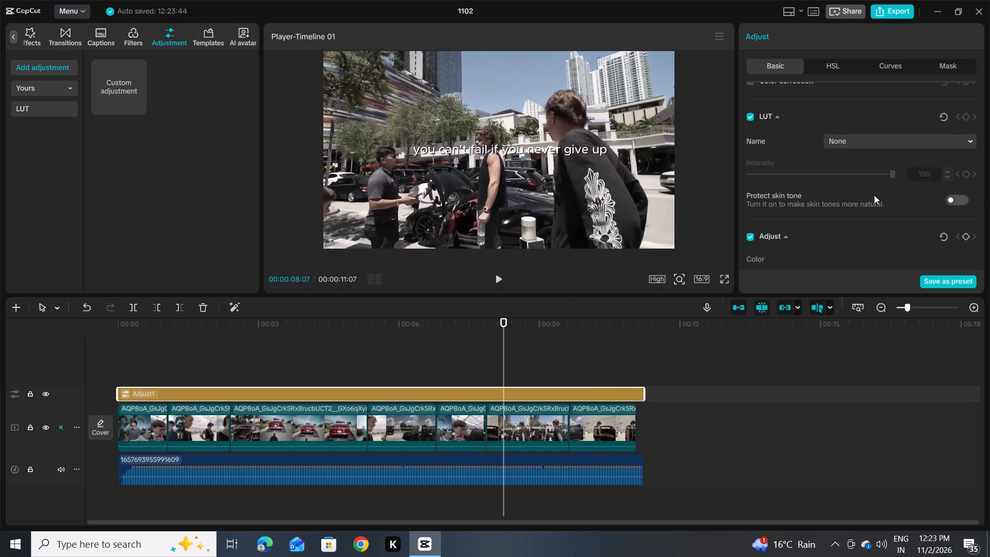
scroll(874, 195, down, 3)
click(771, 231)
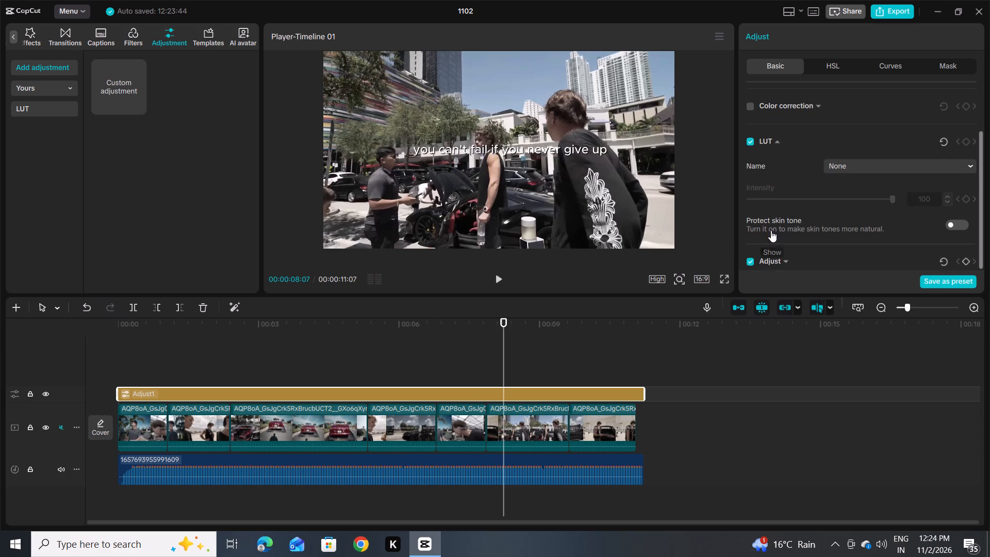
scroll(793, 225, down, 4)
scroll(852, 178, down, 2)
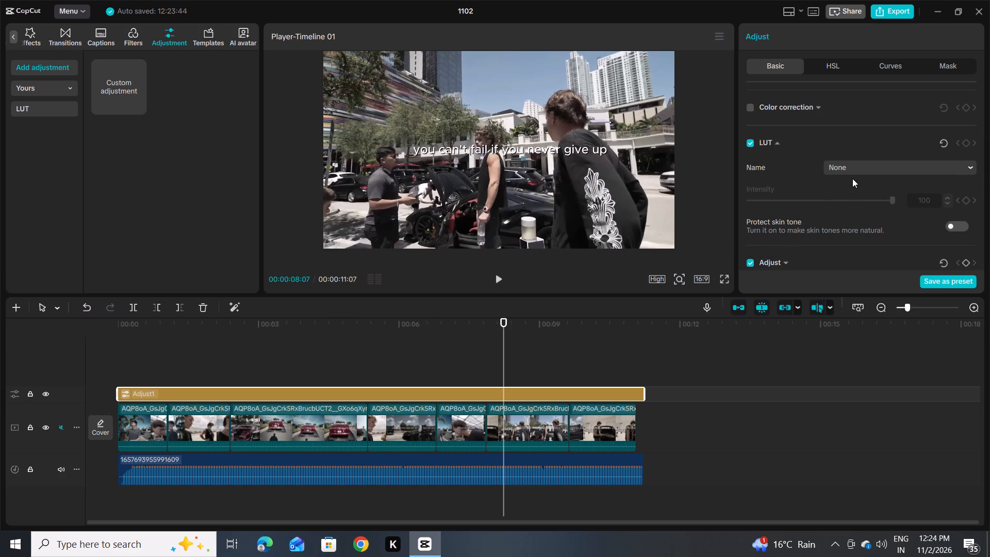
click(826, 63)
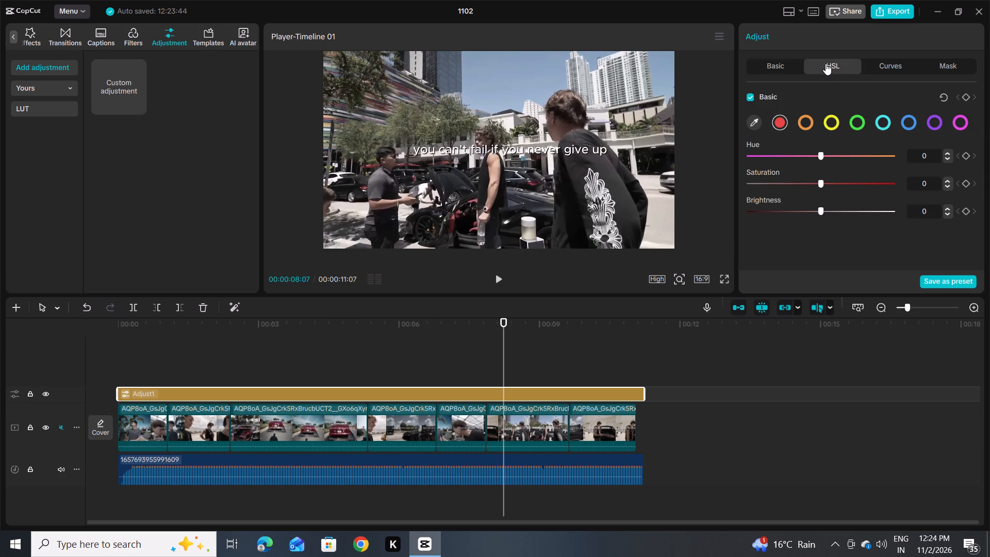
Add one point to the adjustment layer's Luma curve in the upper midtones and place it slightly below the diagonal to darken the image.
drag(882, 58, 892, 72)
click(892, 72)
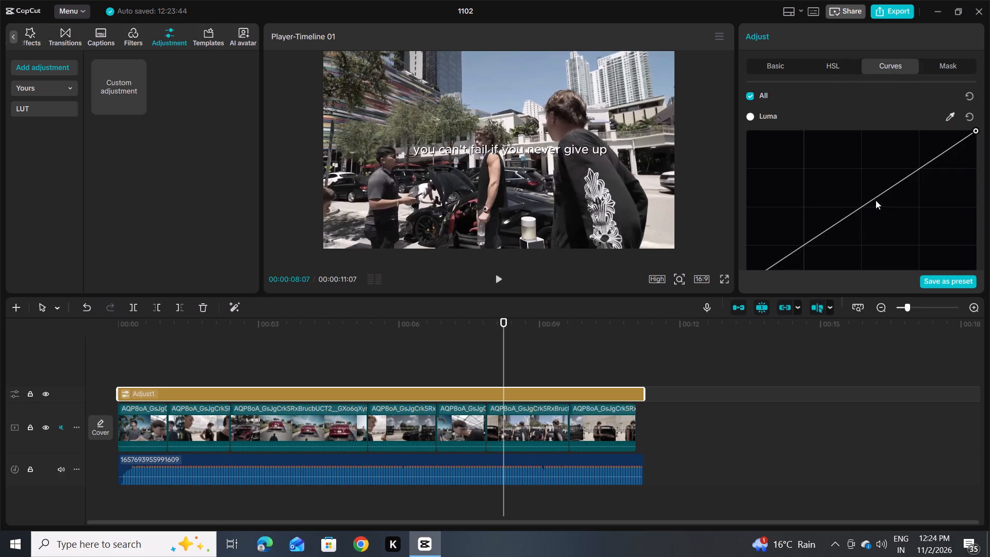
drag(875, 200, 844, 177)
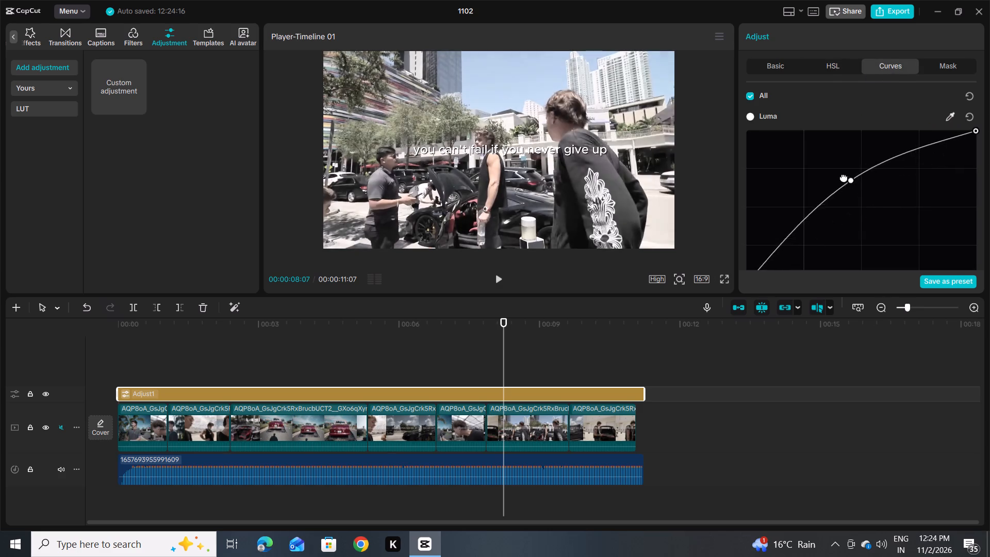
drag(844, 177, 905, 200)
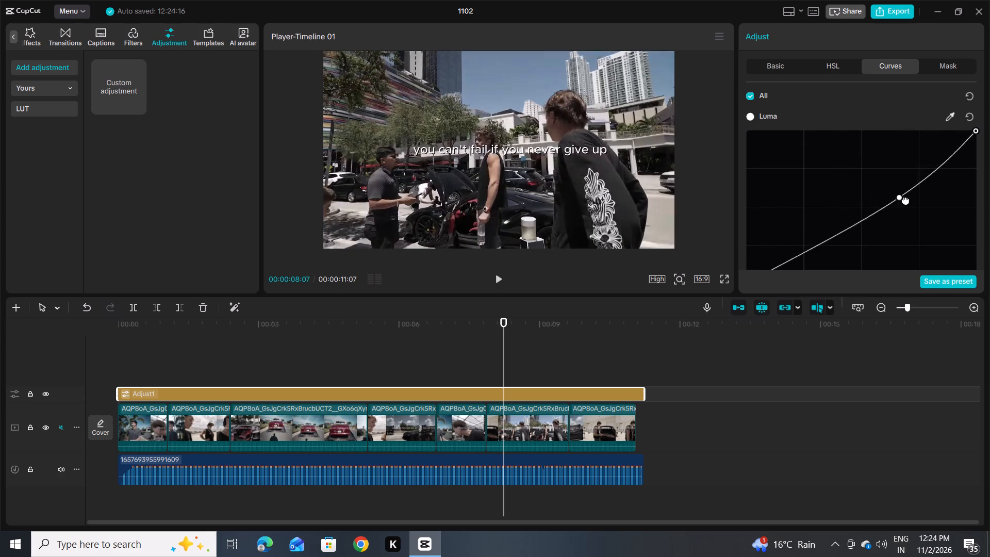
drag(905, 200, 917, 208)
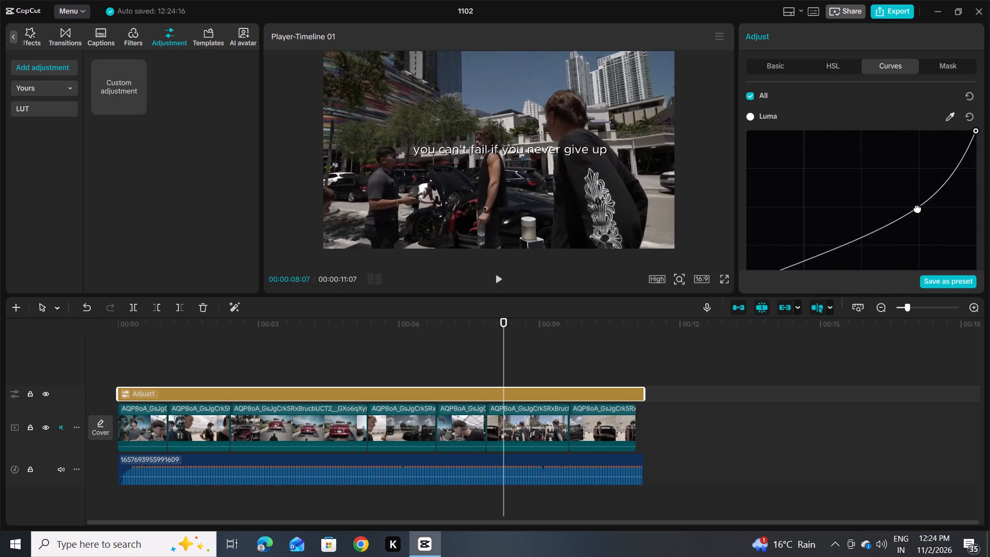
drag(917, 208, 878, 186)
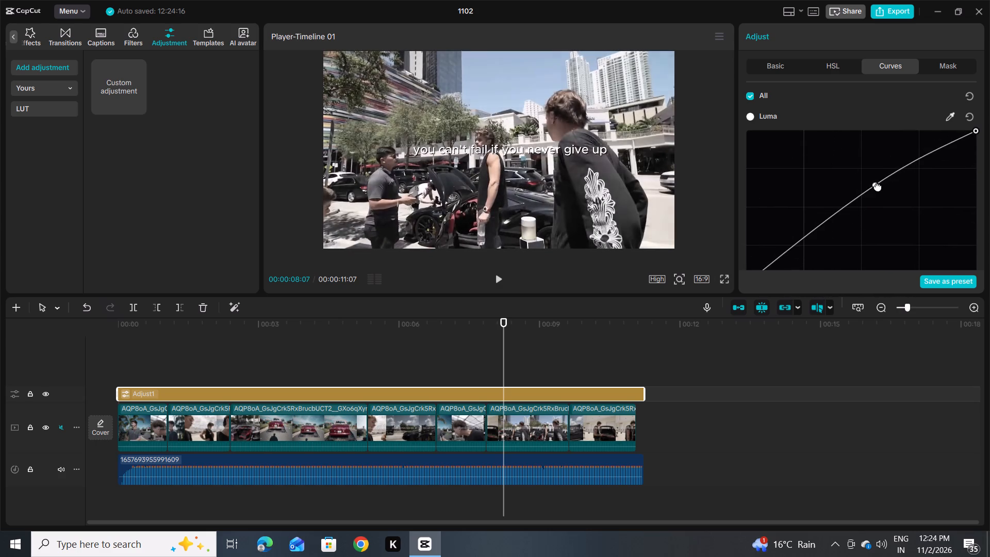
drag(878, 186, 896, 194)
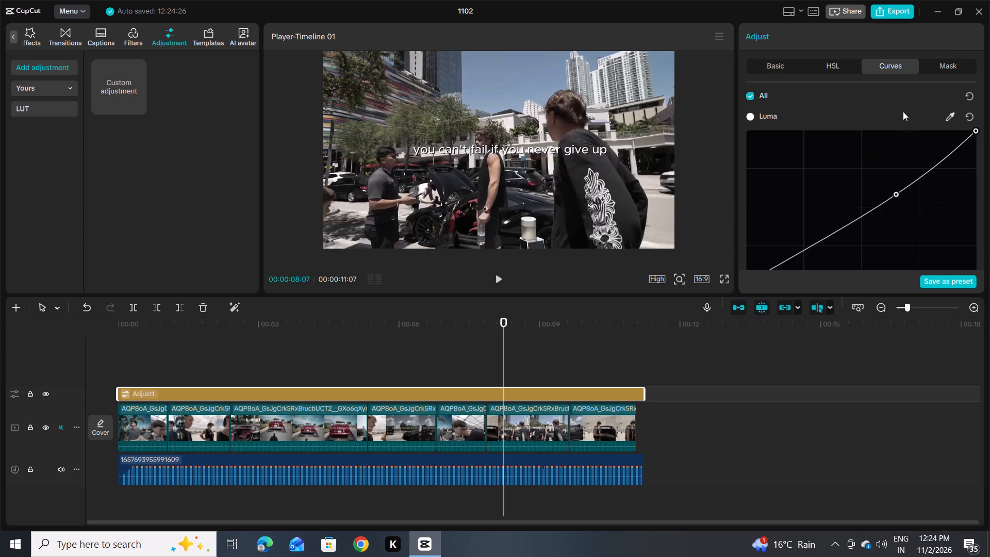
Look through the adjustment layer's mask options and its basic settings down to the collapsed Adjust section.
click(949, 68)
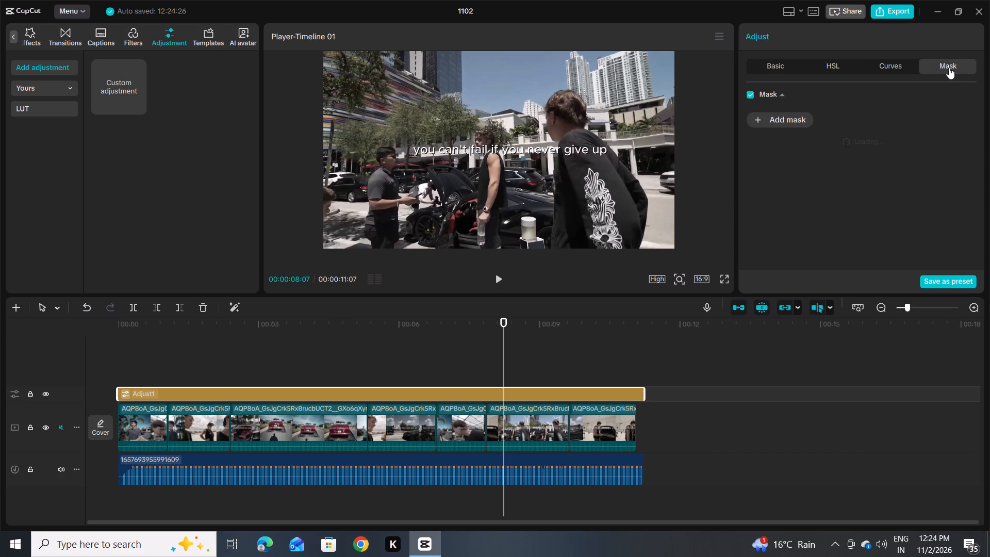
drag(770, 58, 771, 69)
click(771, 69)
scroll(862, 143, down, 1)
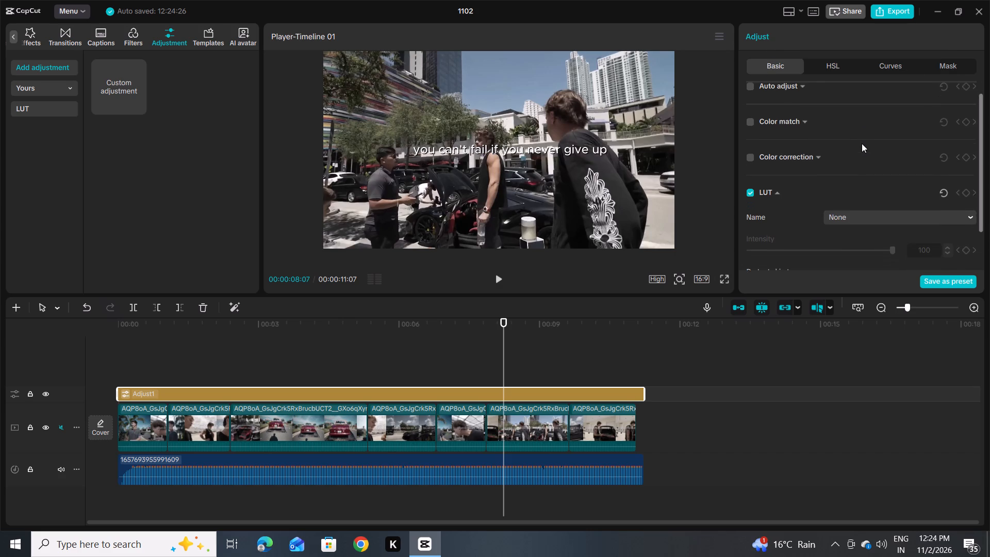
scroll(862, 143, down, 14)
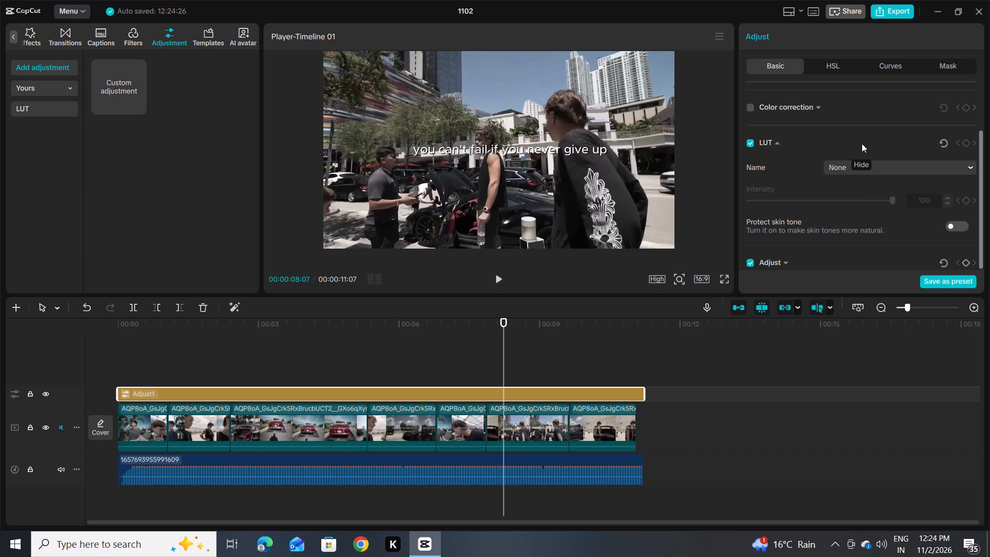
scroll(862, 143, down, 1)
scroll(856, 196, down, 4)
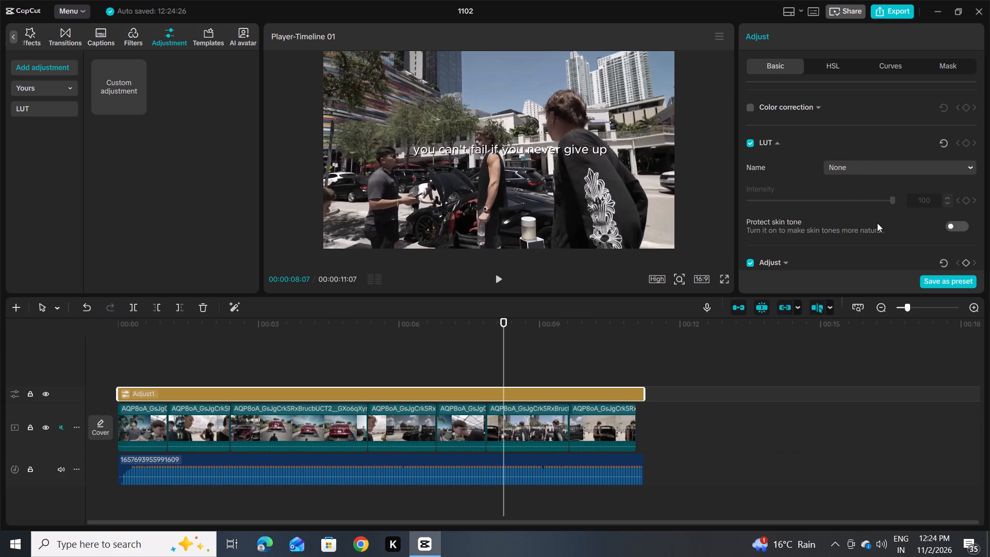
scroll(877, 223, down, 2)
scroll(835, 226, down, 3)
Play the graded sequence from 00:00:08:07 to the end.
click(493, 276)
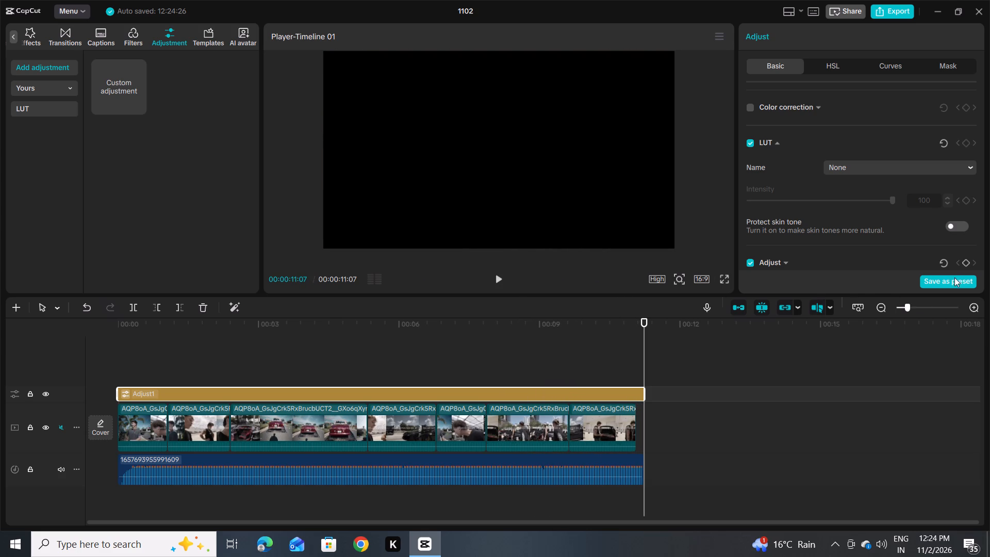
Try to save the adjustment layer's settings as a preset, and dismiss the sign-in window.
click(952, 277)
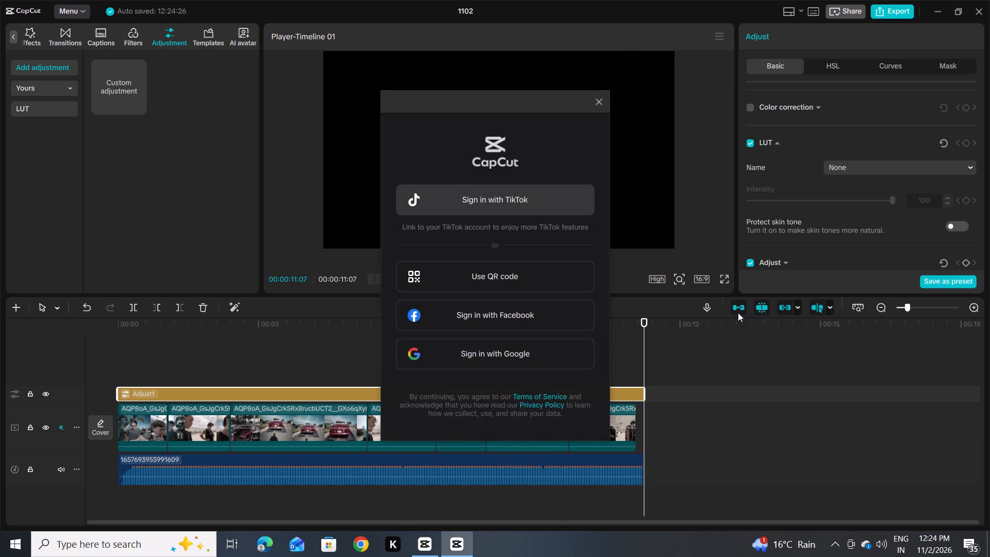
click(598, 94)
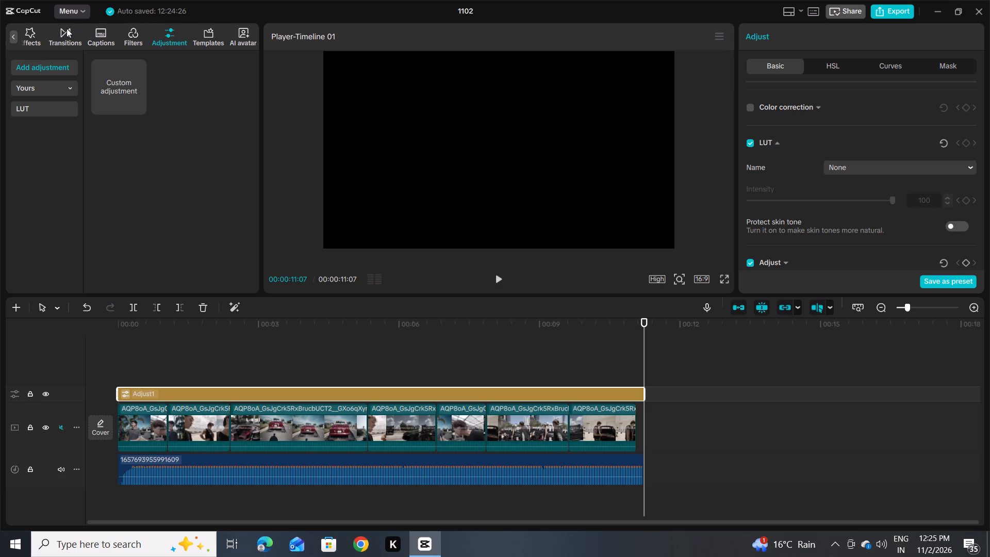
Look through the recommended templates, the imported media, the spaces and the stock library's trending clips.
scroll(67, 28, right, 1)
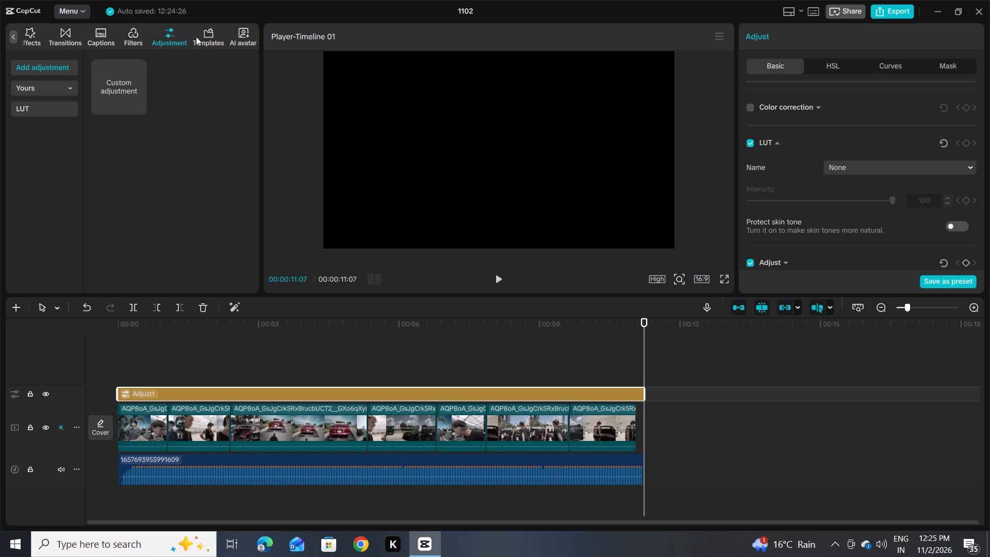
click(208, 36)
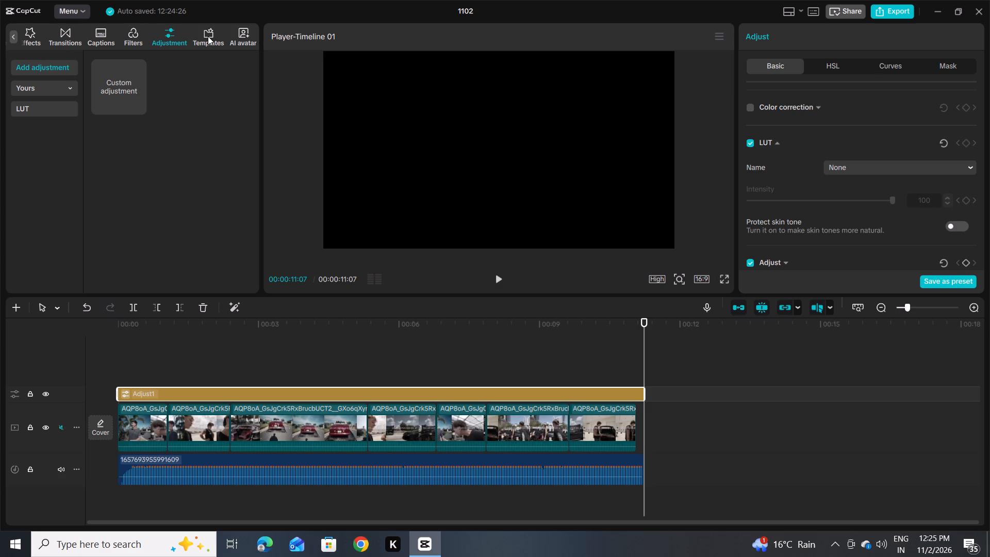
click(203, 28)
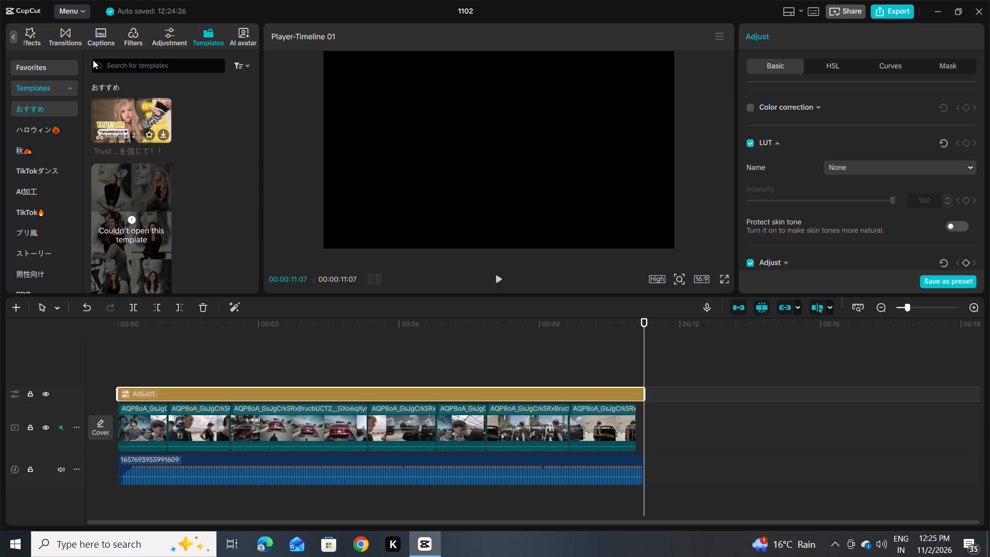
scroll(94, 28, right, 8)
click(11, 31)
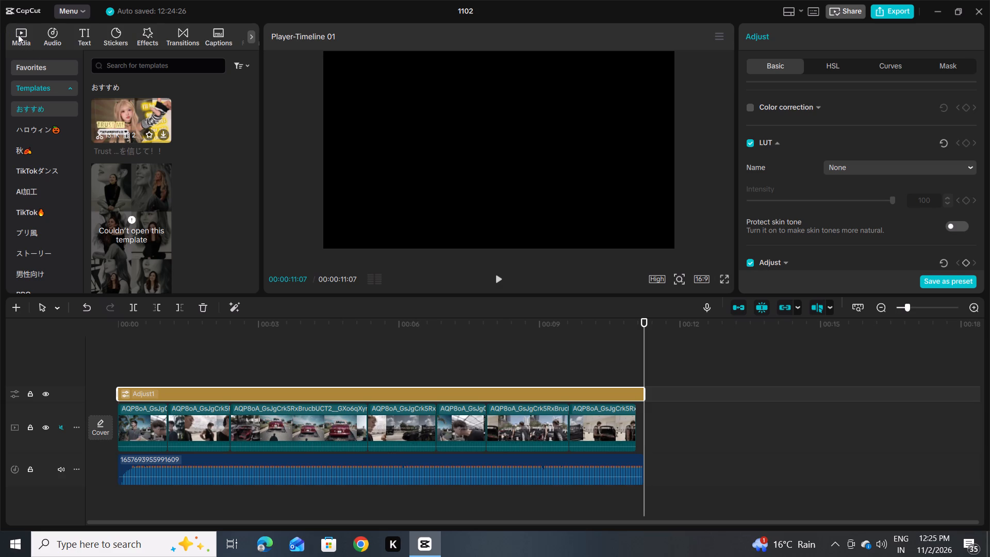
click(18, 35)
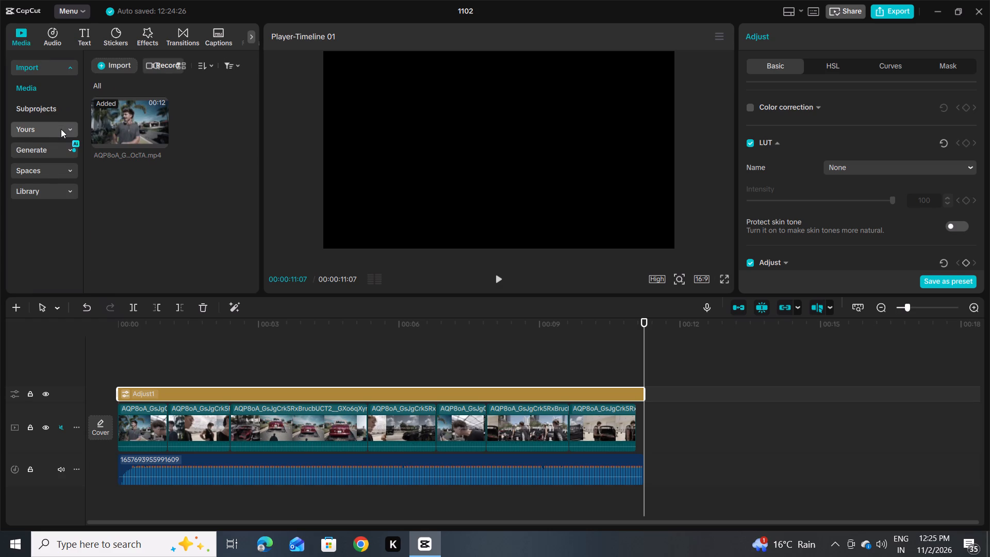
click(56, 174)
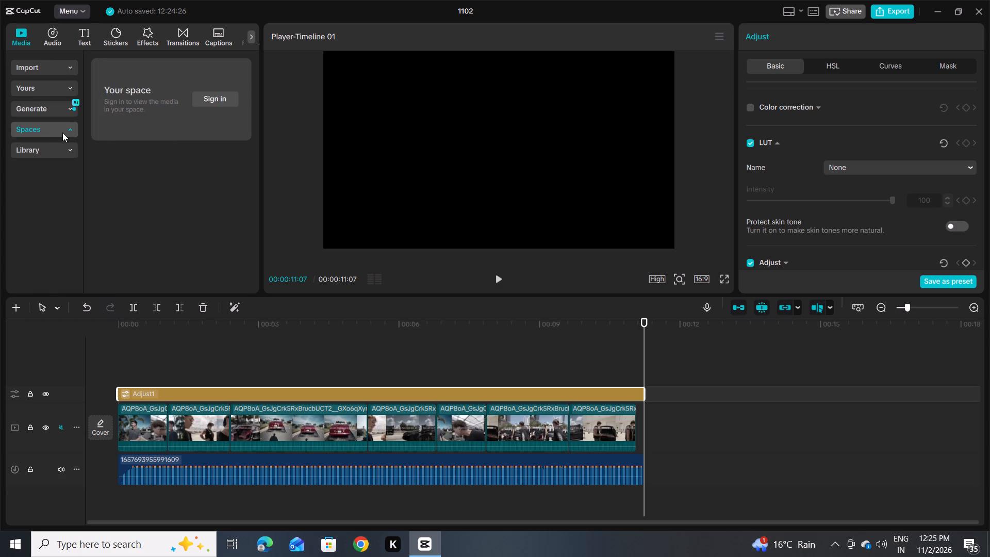
click(55, 148)
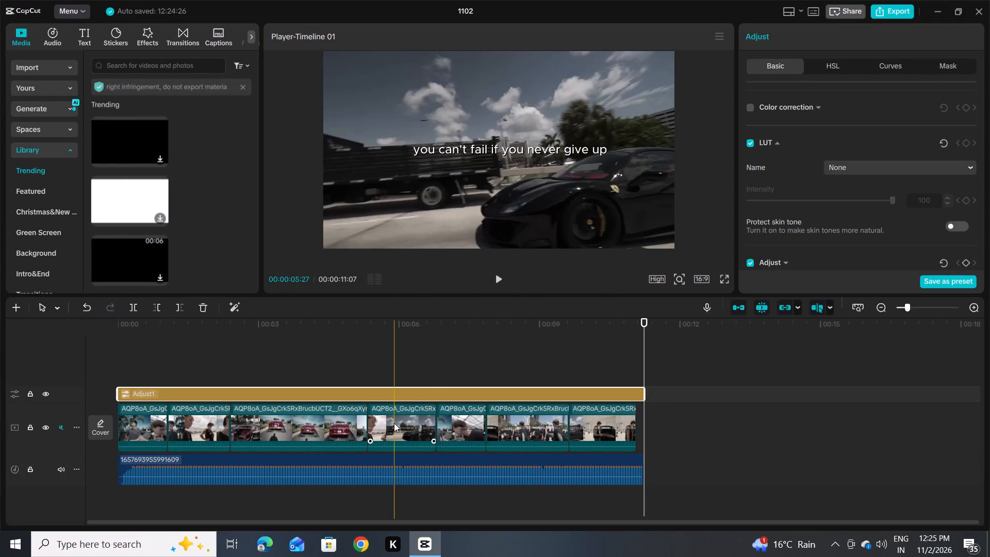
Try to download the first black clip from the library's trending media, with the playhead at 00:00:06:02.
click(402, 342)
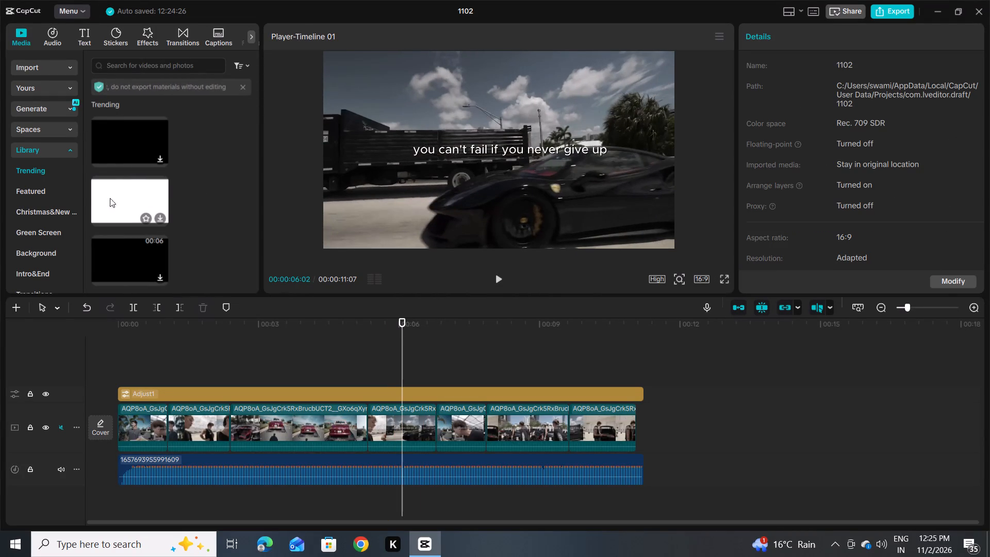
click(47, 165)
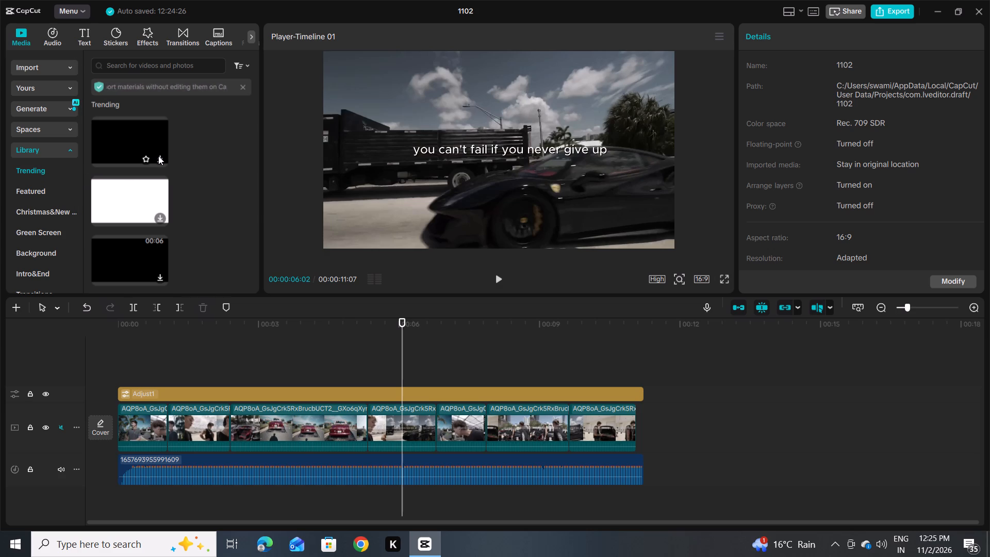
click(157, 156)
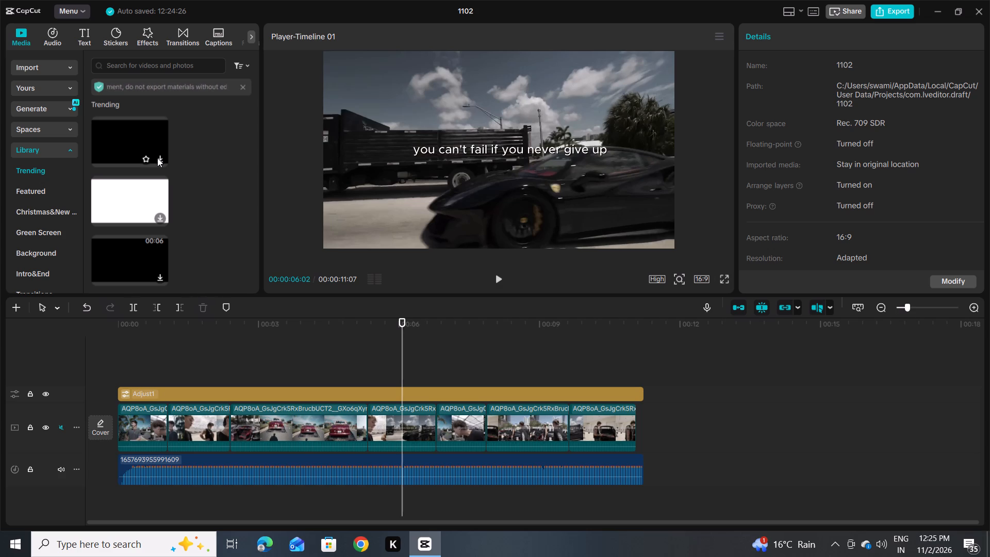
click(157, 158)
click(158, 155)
Look through the AI image generation settings and the favourite media, and return to the imported media.
click(49, 103)
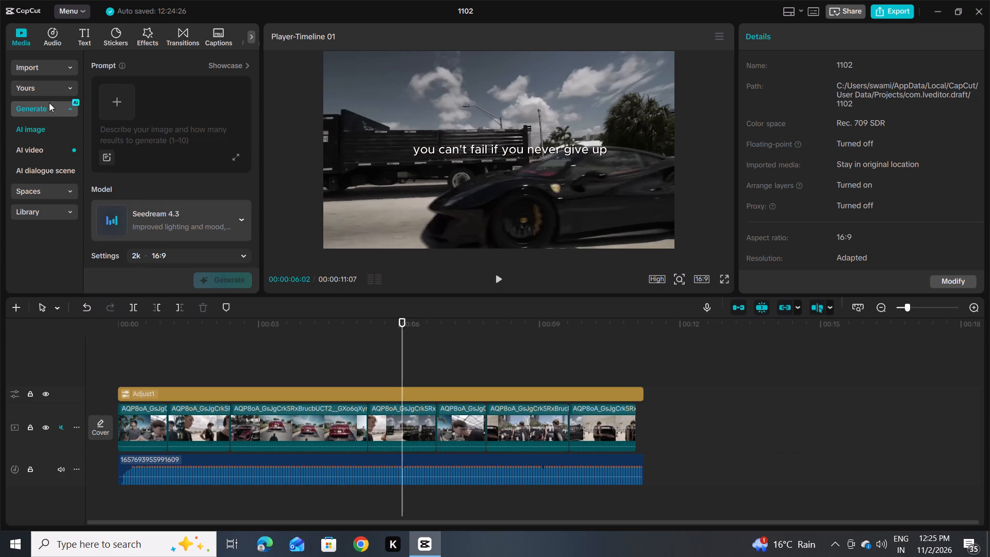
scroll(140, 131, down, 3)
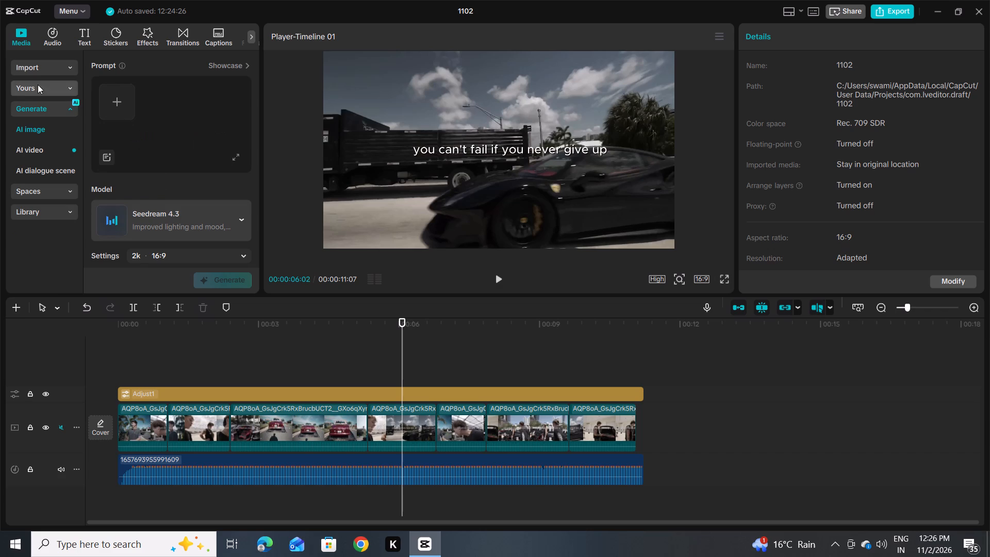
click(34, 86)
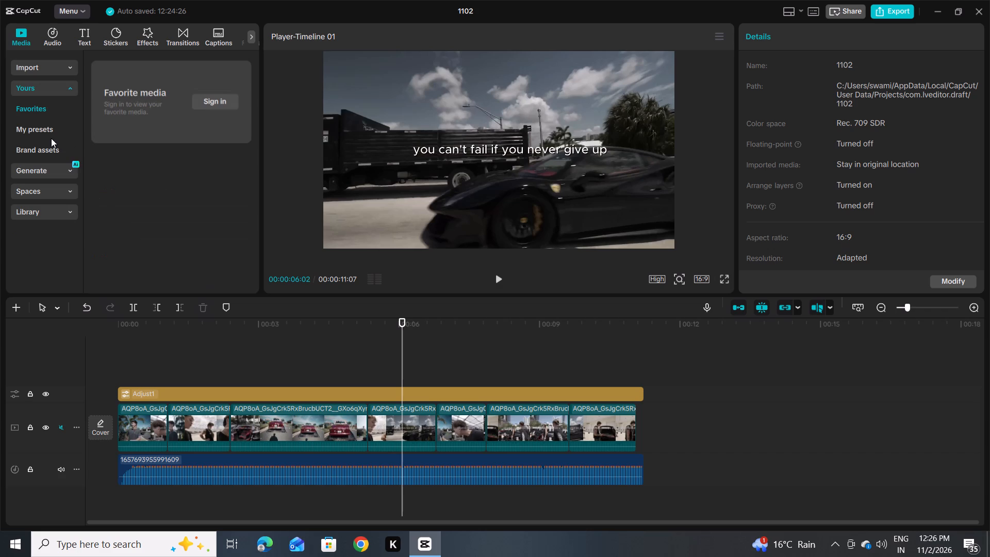
click(61, 69)
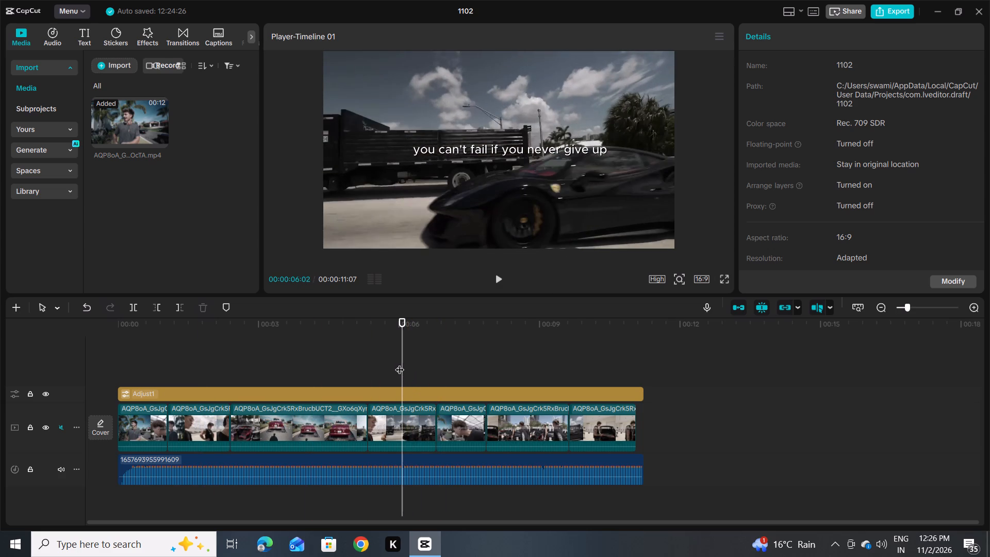
Play the whole sequence from the start twice to review the edit, and place the playhead at 00:00:06:16.
drag(400, 363, 78, 341)
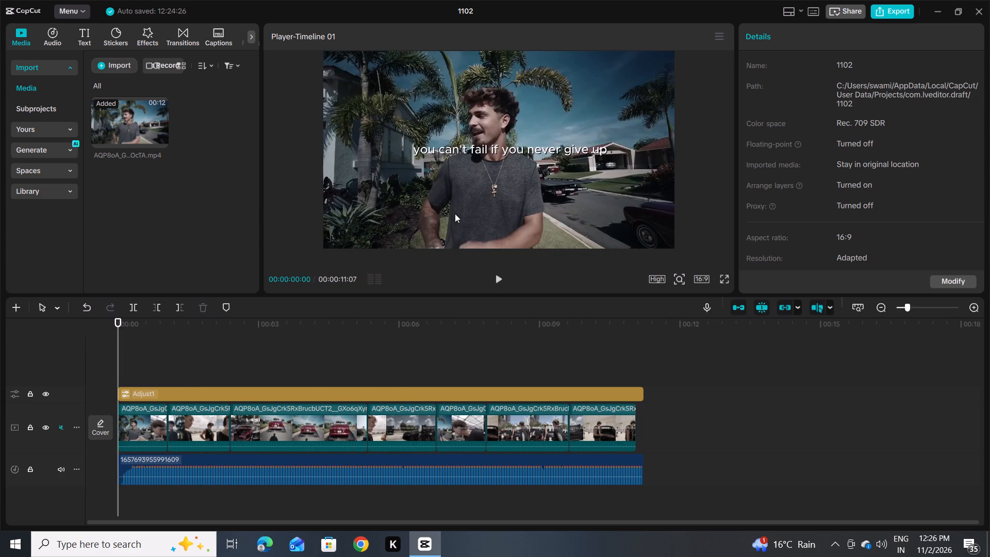
click(499, 276)
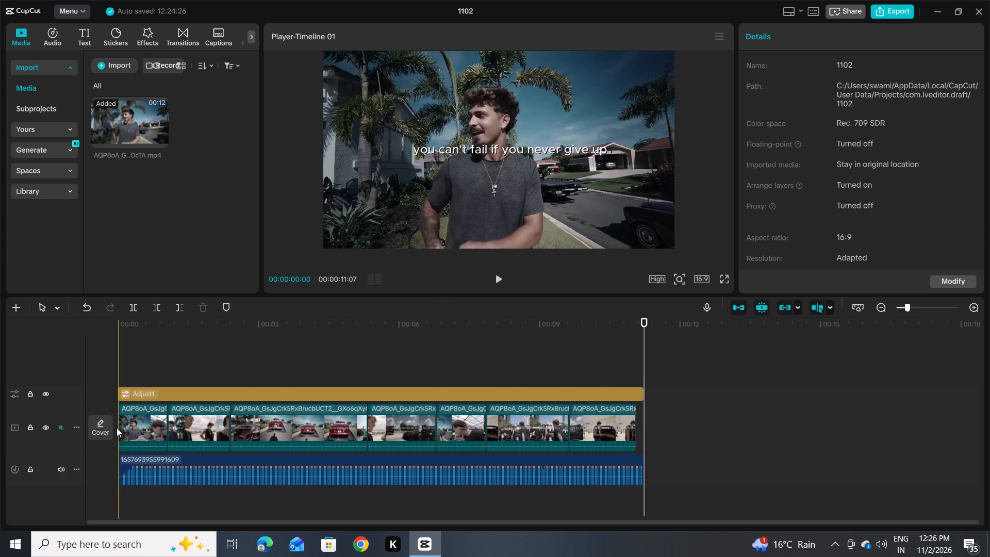
click(492, 274)
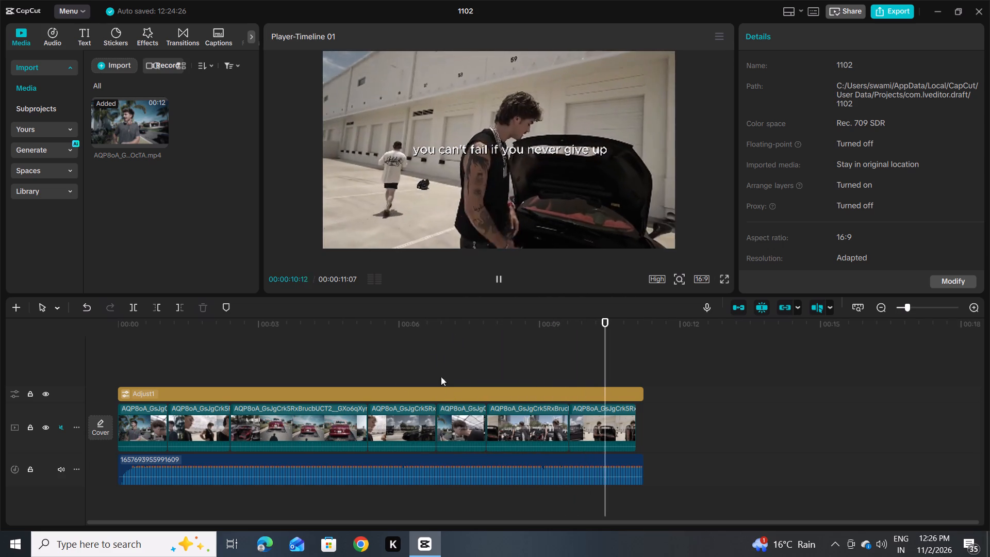
click(424, 354)
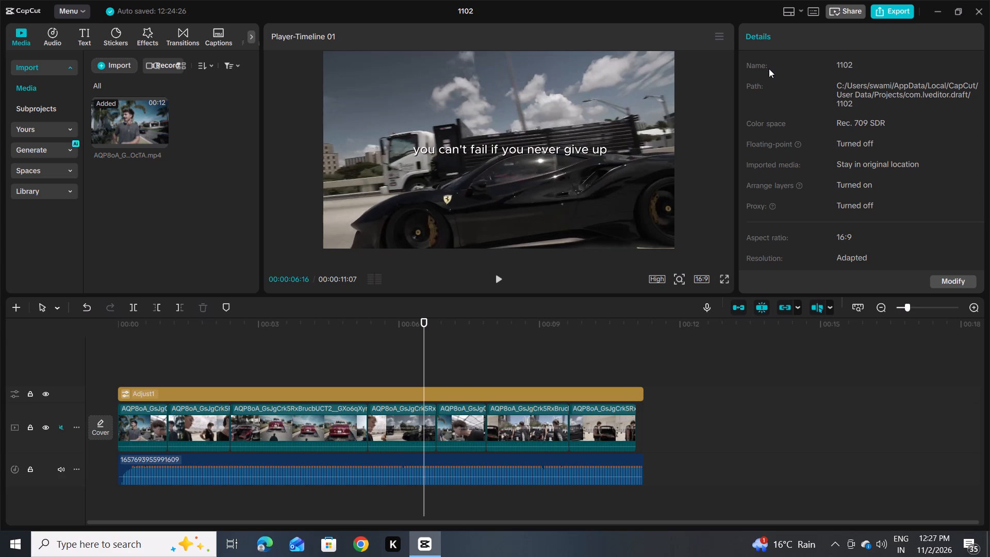
Set the audio clip's volume to 10.2 dB and give it a 0.7 s fade-in.
click(303, 460)
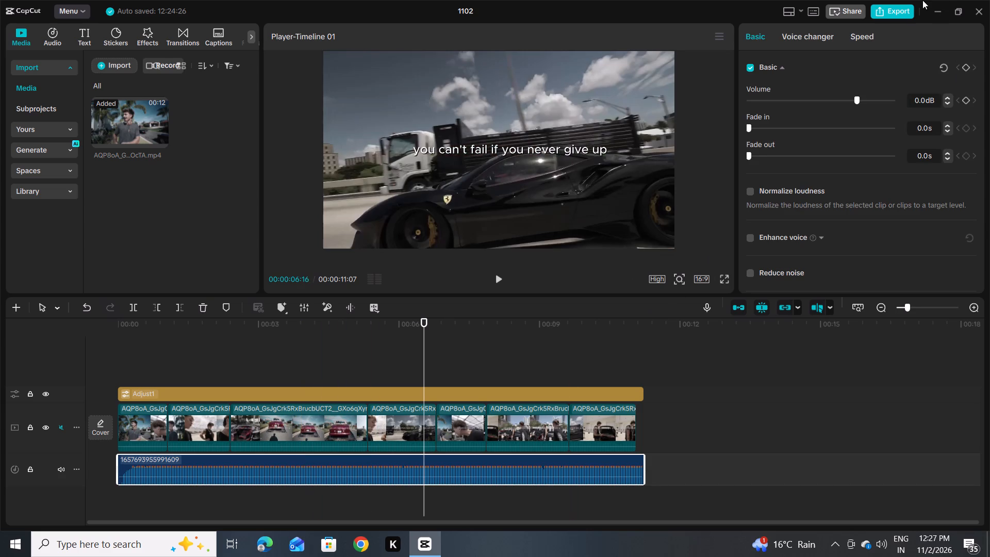
click(872, 98)
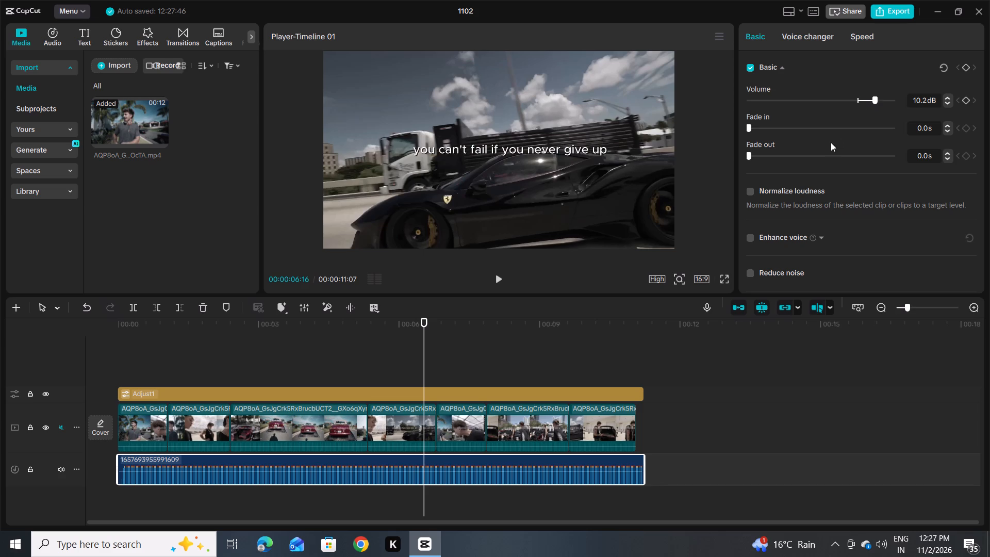
click(759, 123)
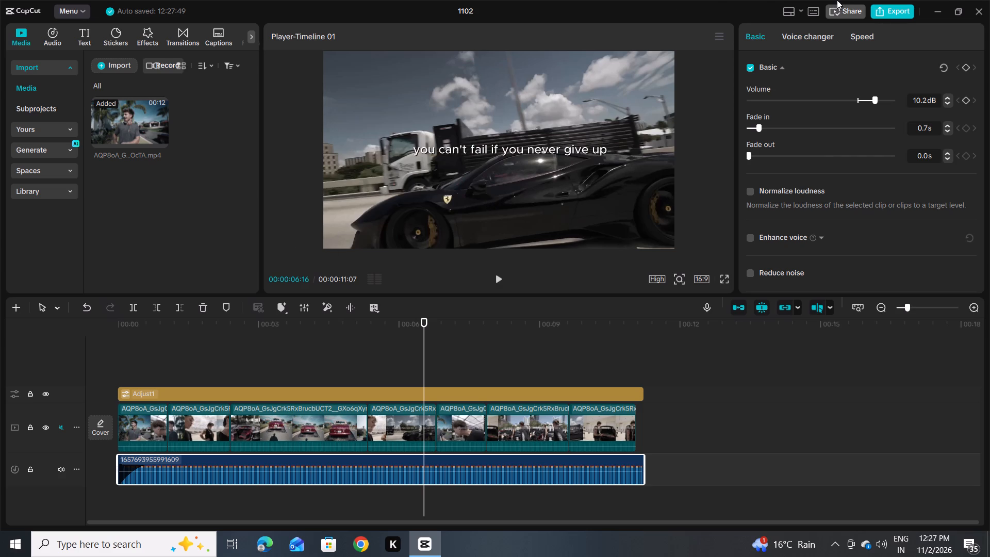
Export the timeline under the name 1102 as a 2K, H.264 mp4 video at 30fps with the recommended bit rate.
click(876, 12)
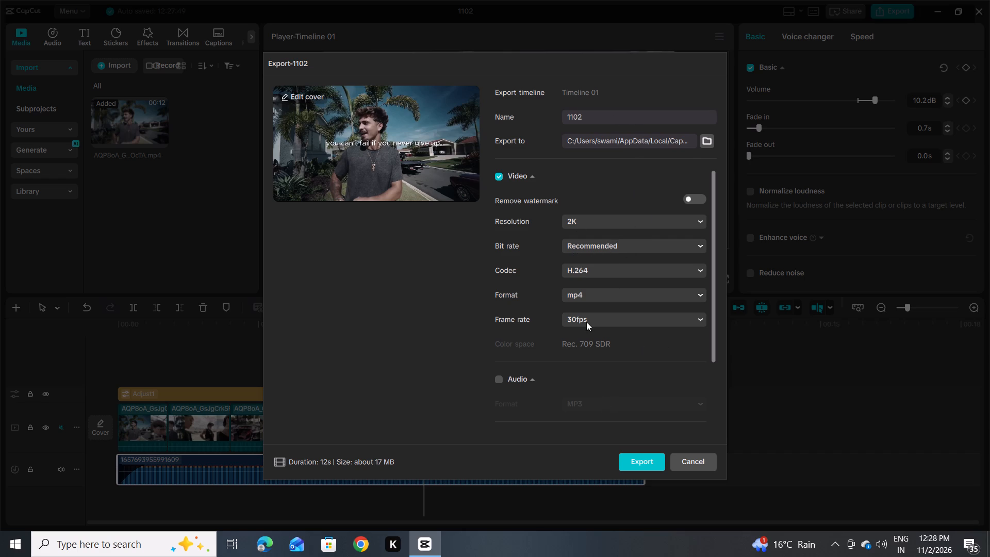
click(657, 313)
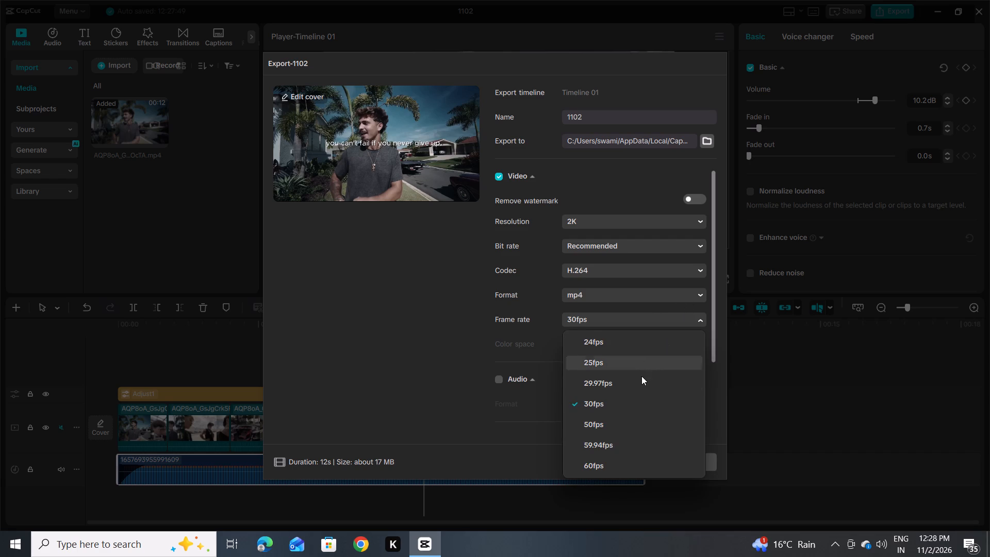
click(716, 406)
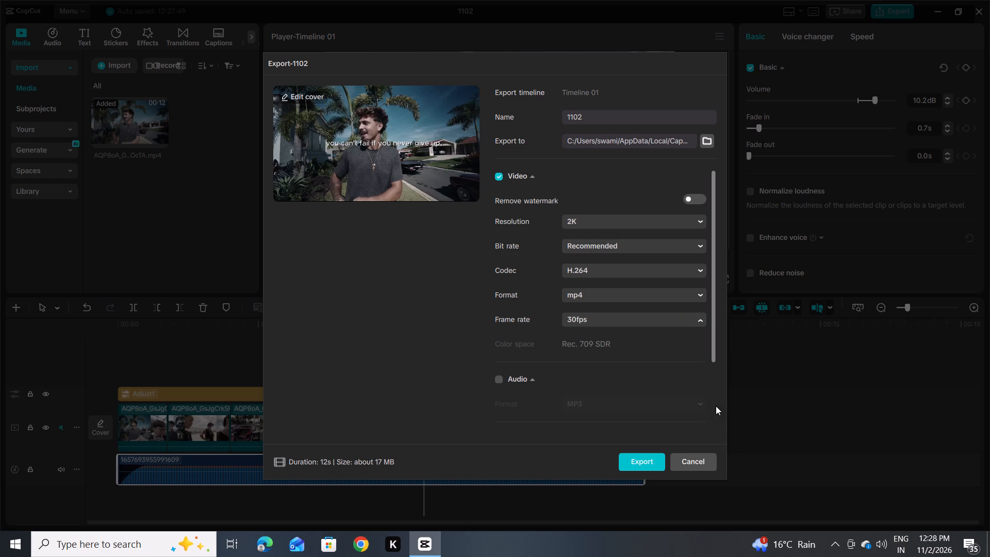
scroll(622, 389, down, 2)
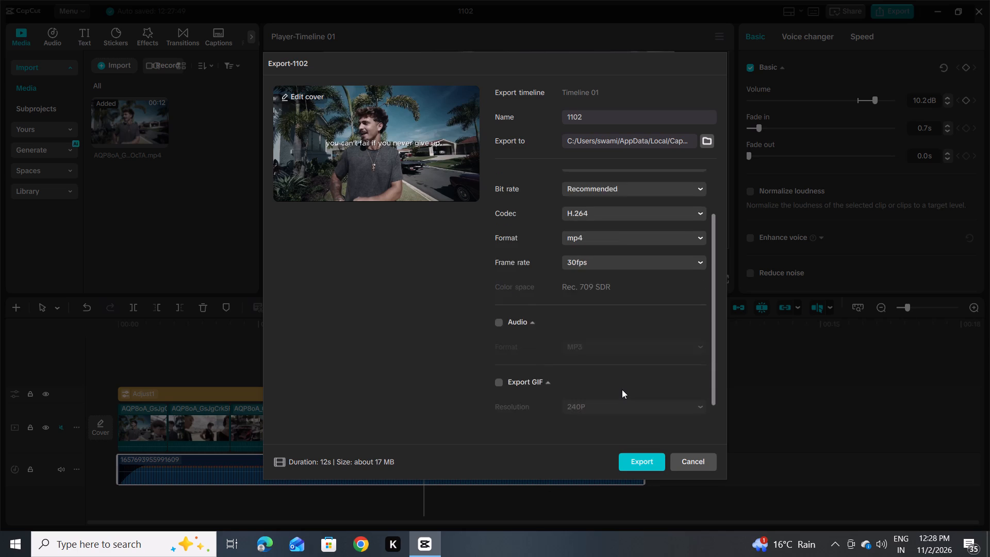
scroll(622, 389, down, 2)
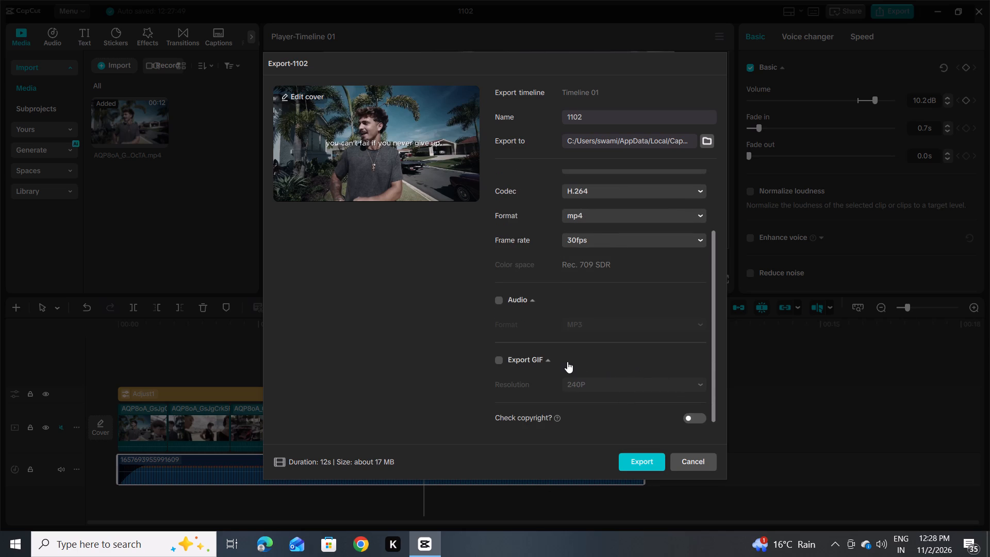
scroll(623, 351, down, 2)
click(697, 378)
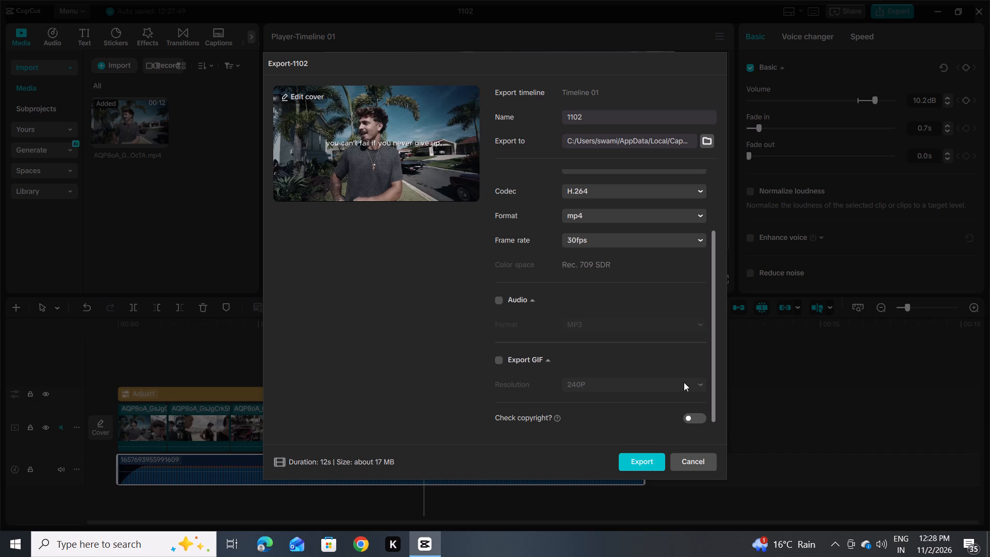
click(684, 382)
click(698, 381)
click(628, 460)
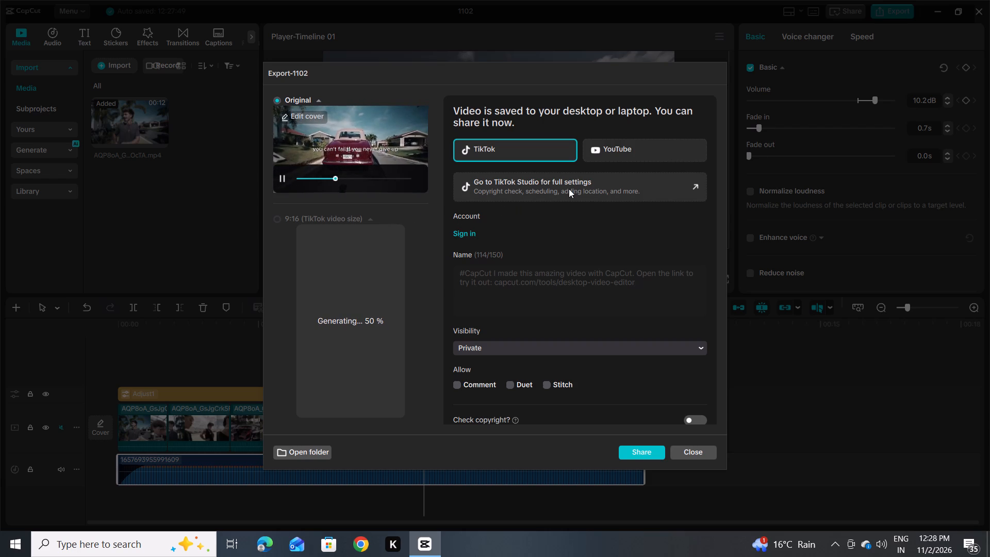
Open the export folder and play the exported 1102 video to check it, closing the player and folder window when done.
scroll(530, 288, down, 4)
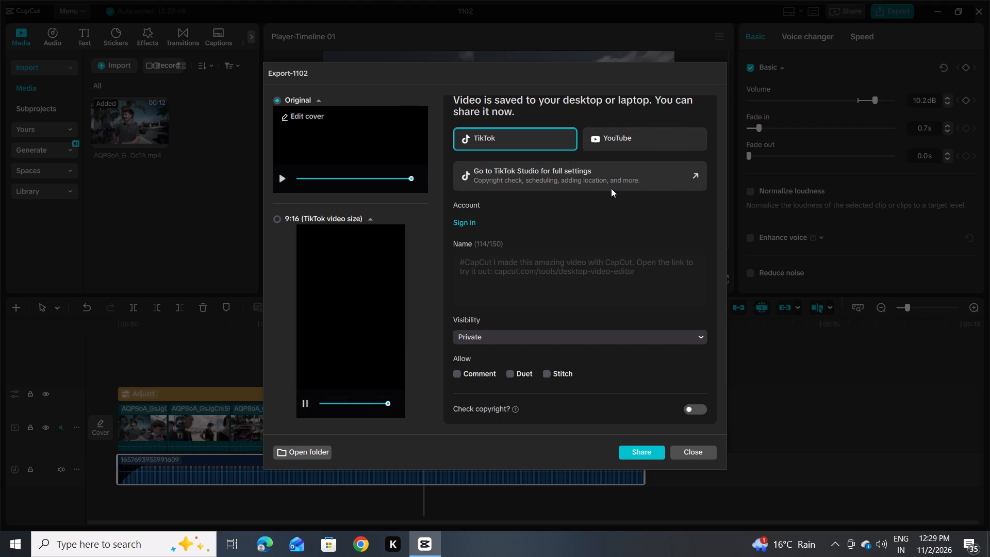
scroll(646, 160, down, 2)
double_click(305, 448)
click(310, 450)
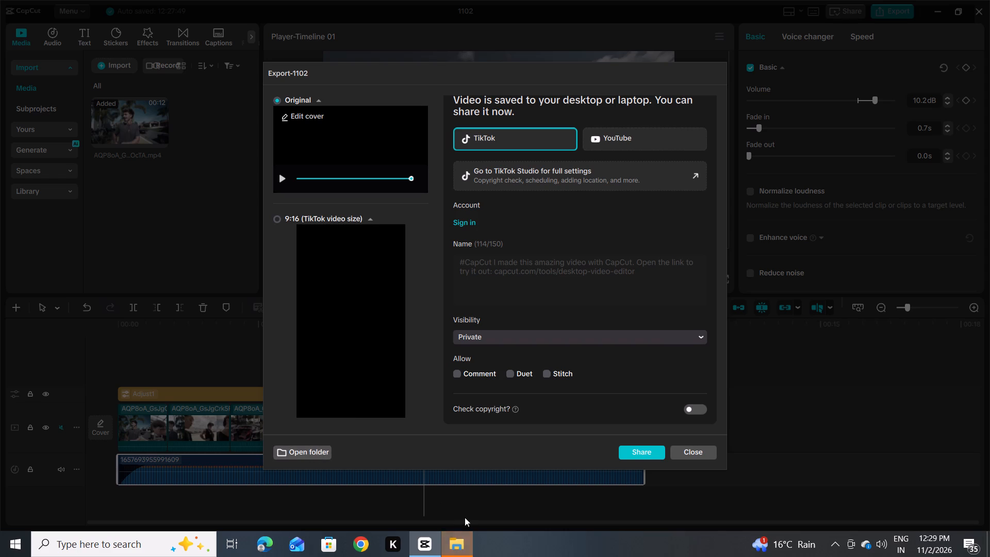
click(450, 556)
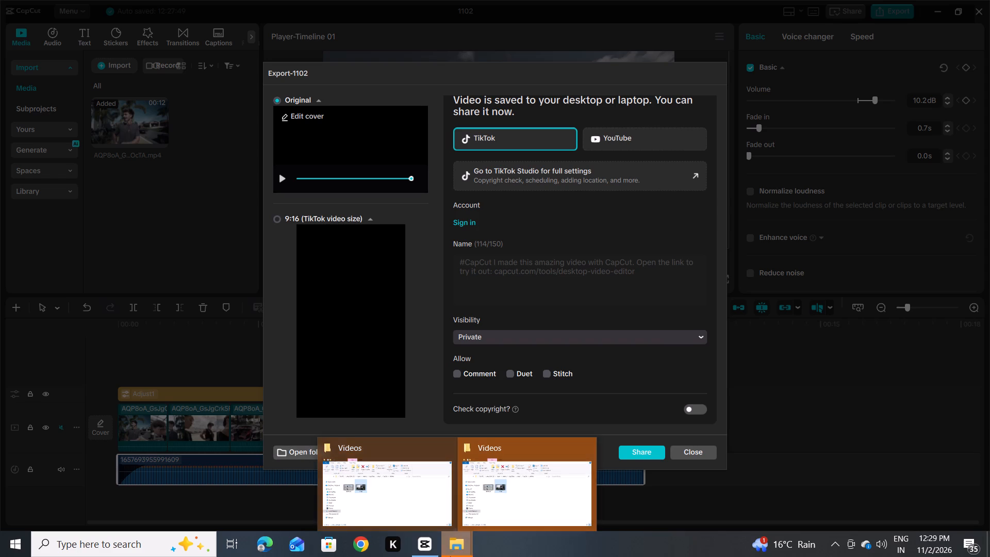
click(401, 495)
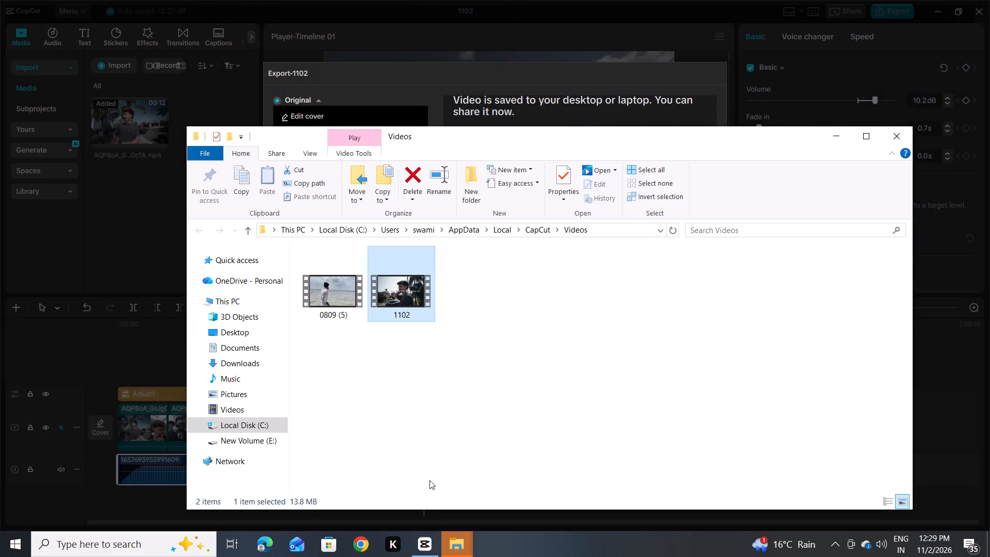
click(415, 288)
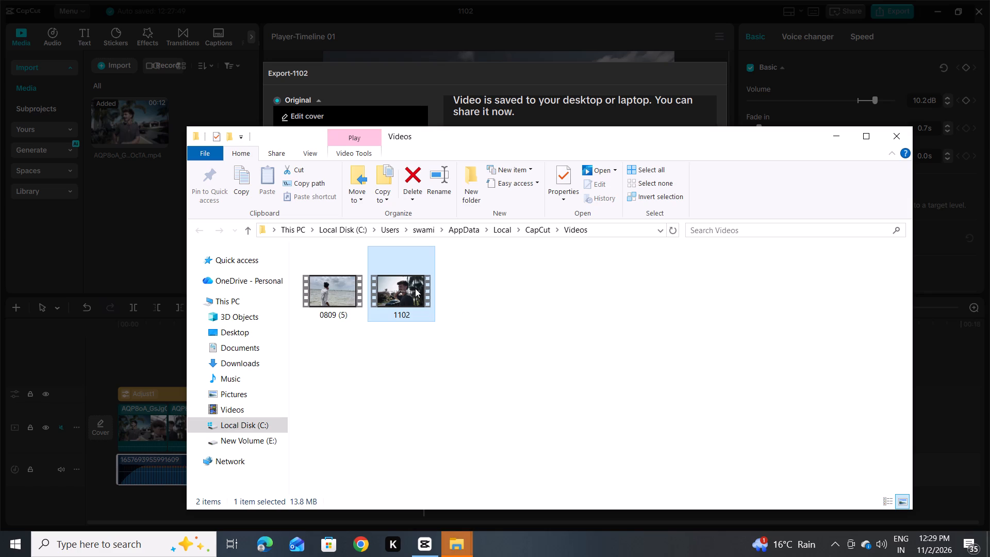
double_click(415, 288)
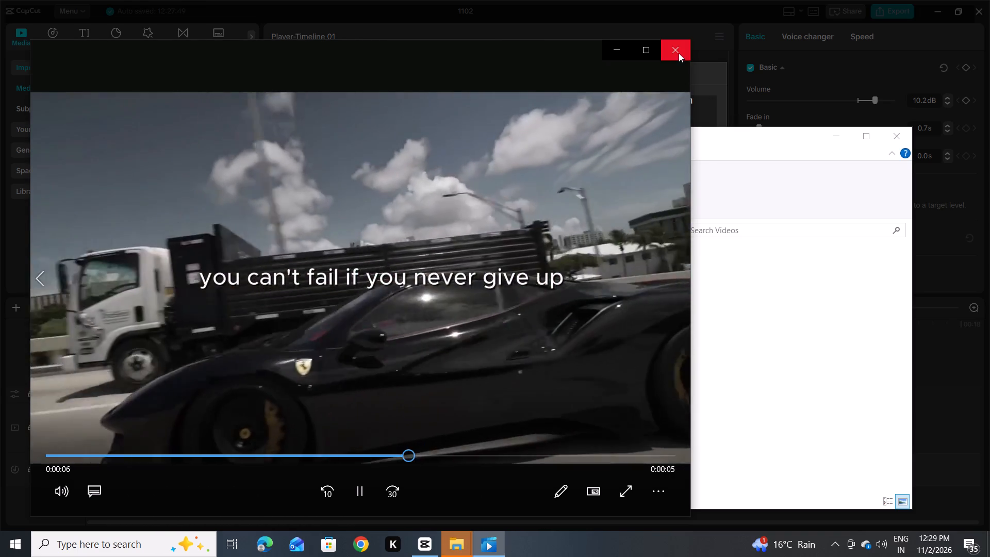
click(679, 53)
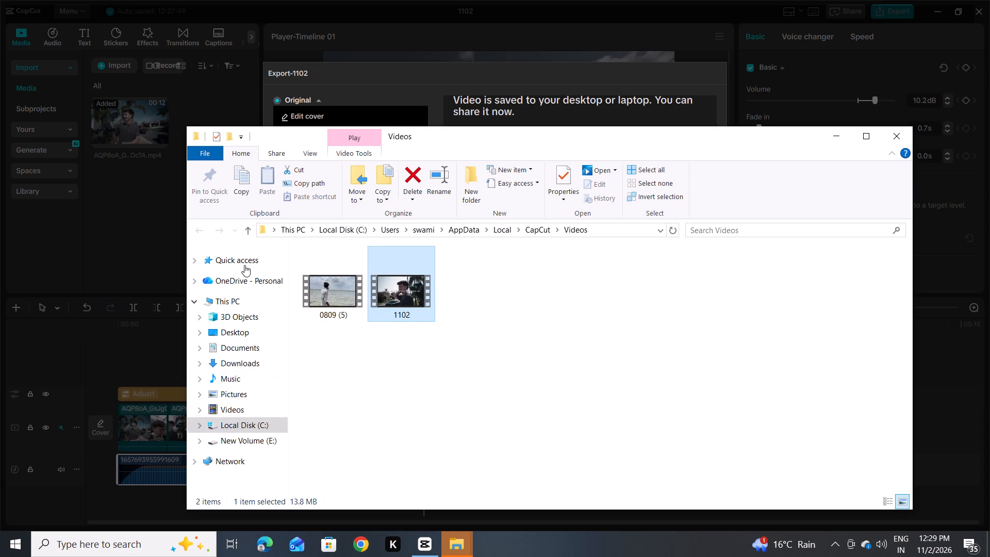
click(896, 138)
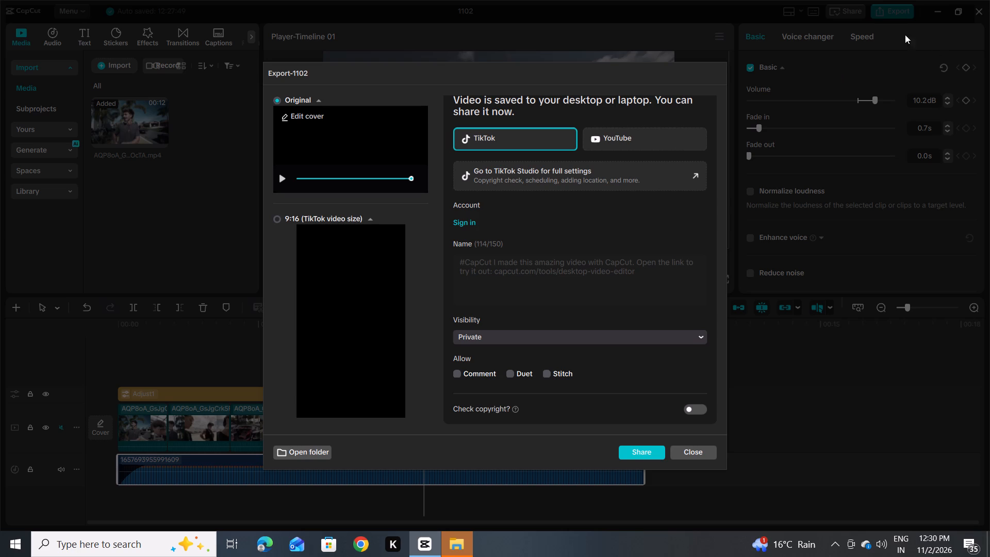
Close the export dialog, the 1102 project, CapCut and the remaining Videos folder window.
click(693, 452)
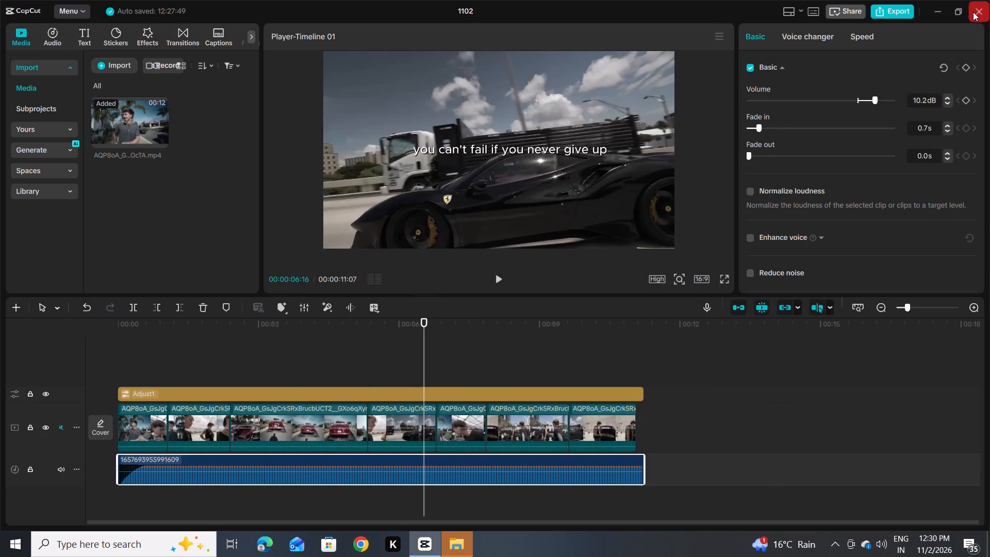
click(973, 12)
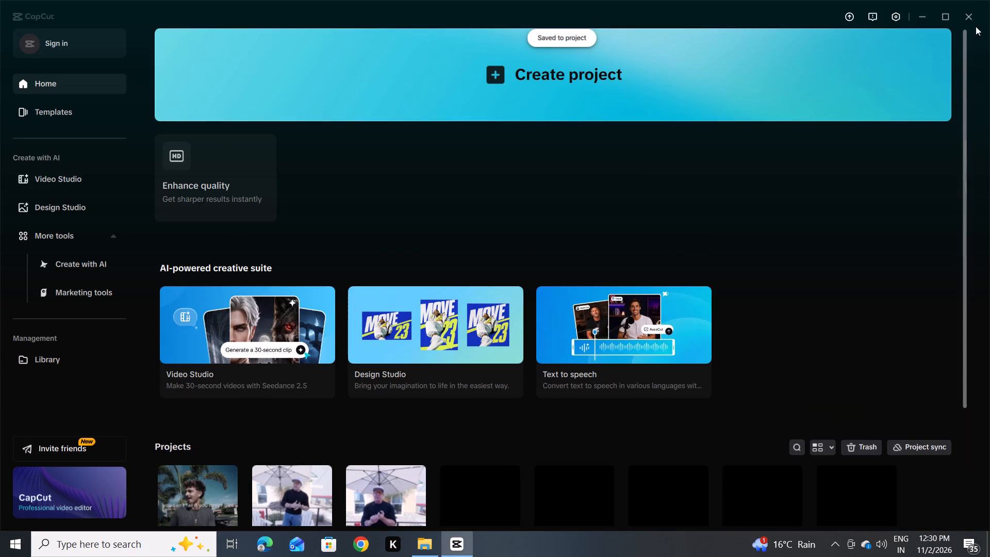
click(966, 15)
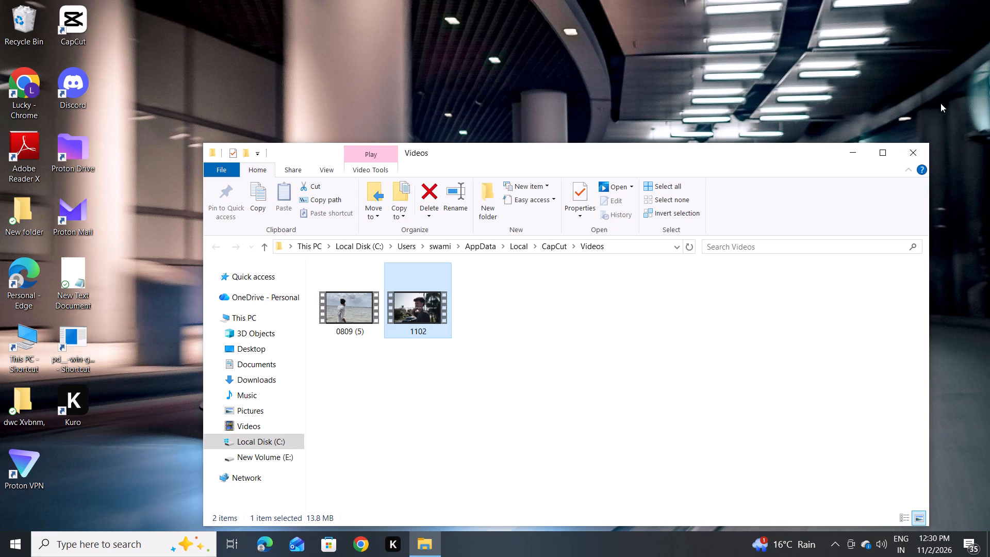
click(913, 145)
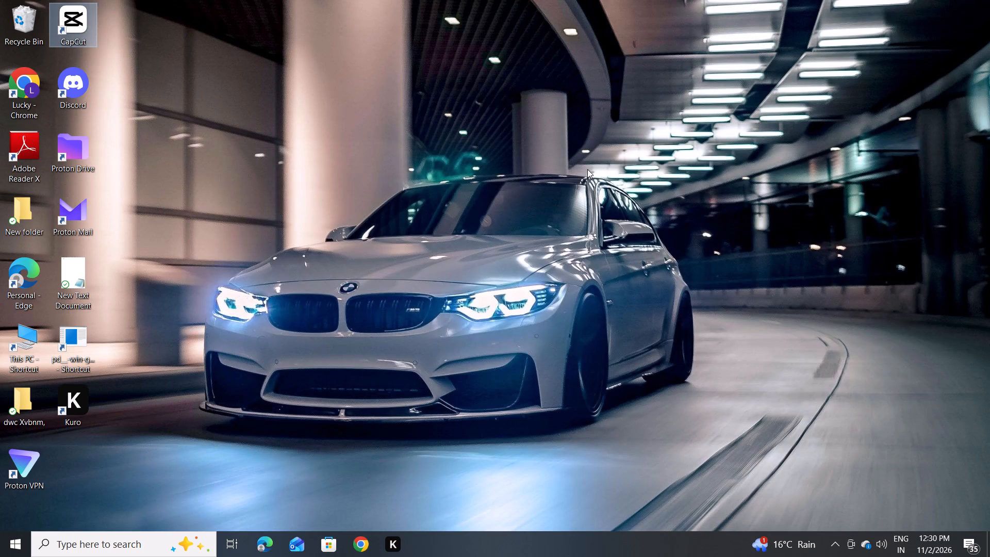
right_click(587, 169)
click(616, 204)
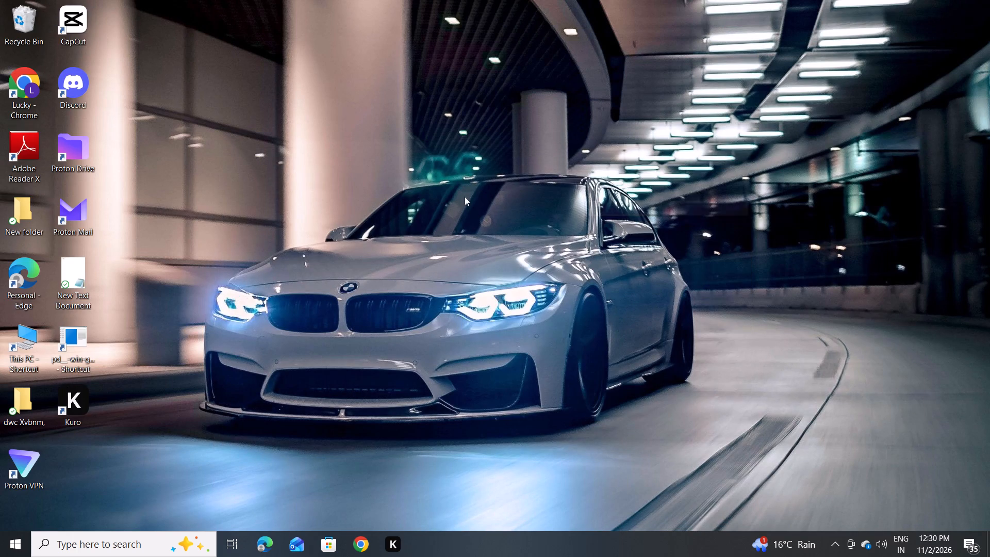